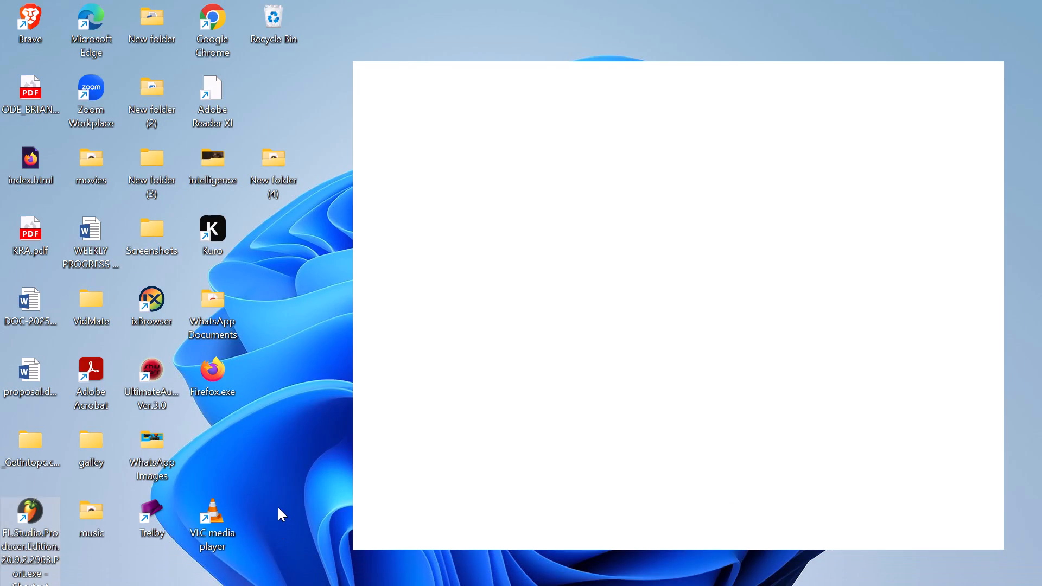
Launch FL Studio Producer Edition 20.9.2 from its desktop shortcut.
double_click(15, 547)
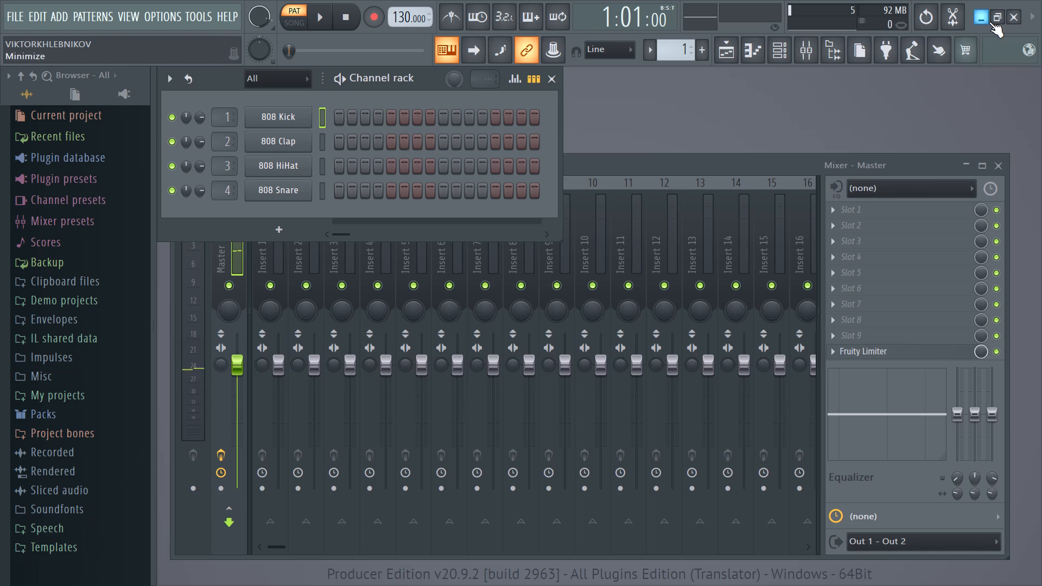
Close the Master mixer window, leaving the Channel rack open.
left_click(965, 162)
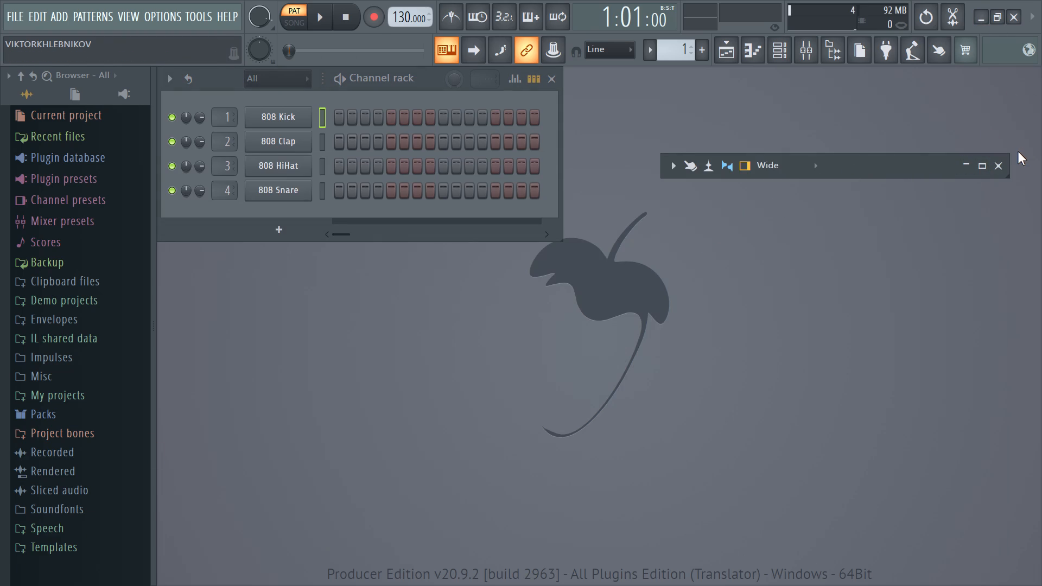
left_click(997, 167)
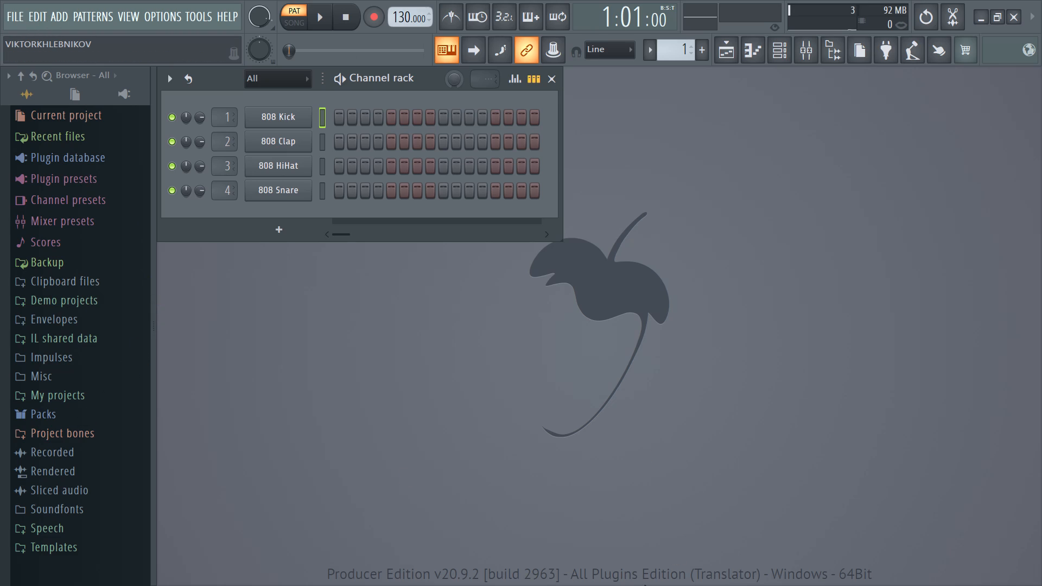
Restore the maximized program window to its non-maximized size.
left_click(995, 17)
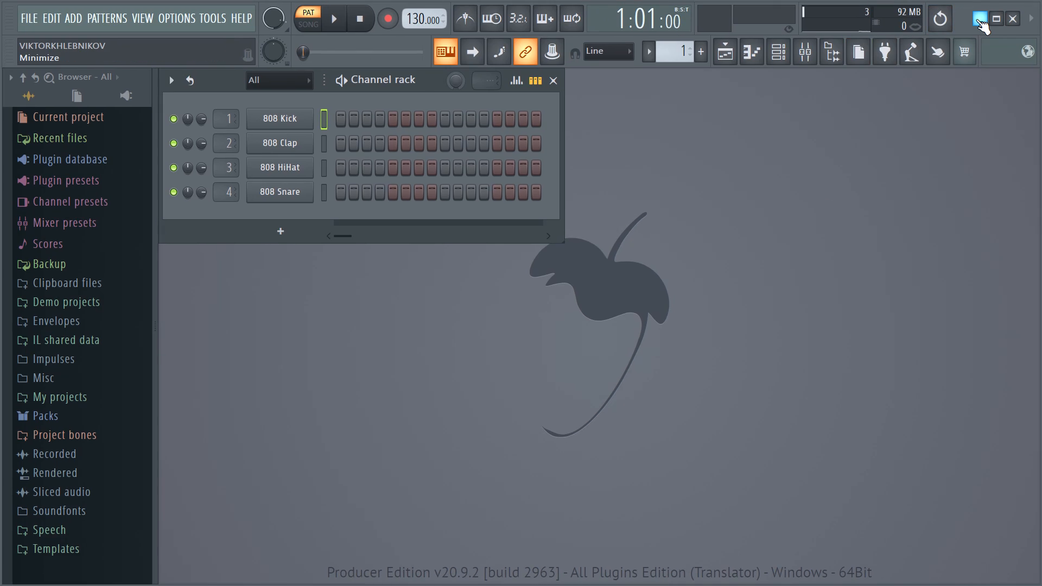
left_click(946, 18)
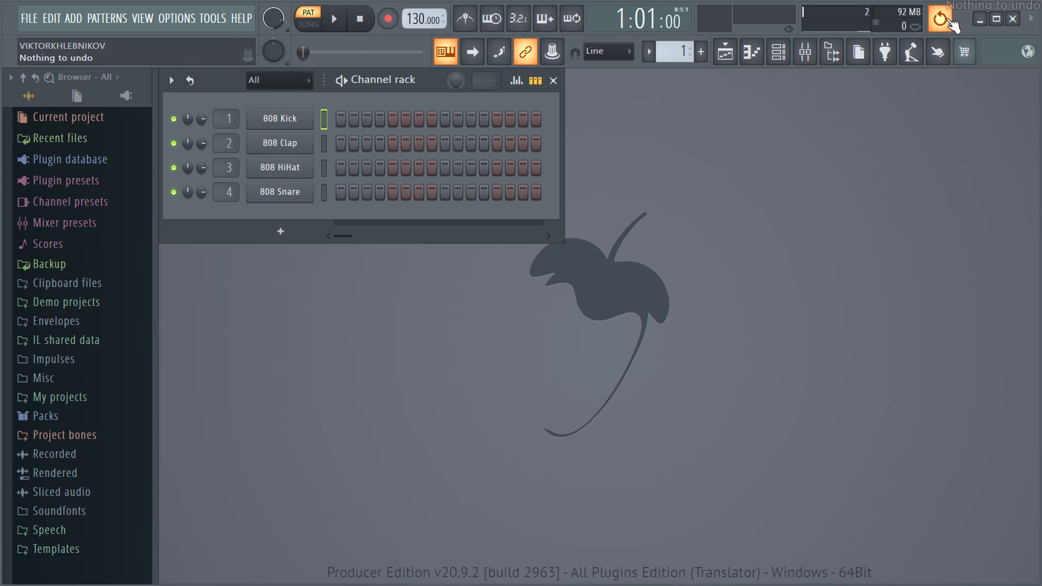
Open the recent project "project 2.flp".
left_click(24, 20)
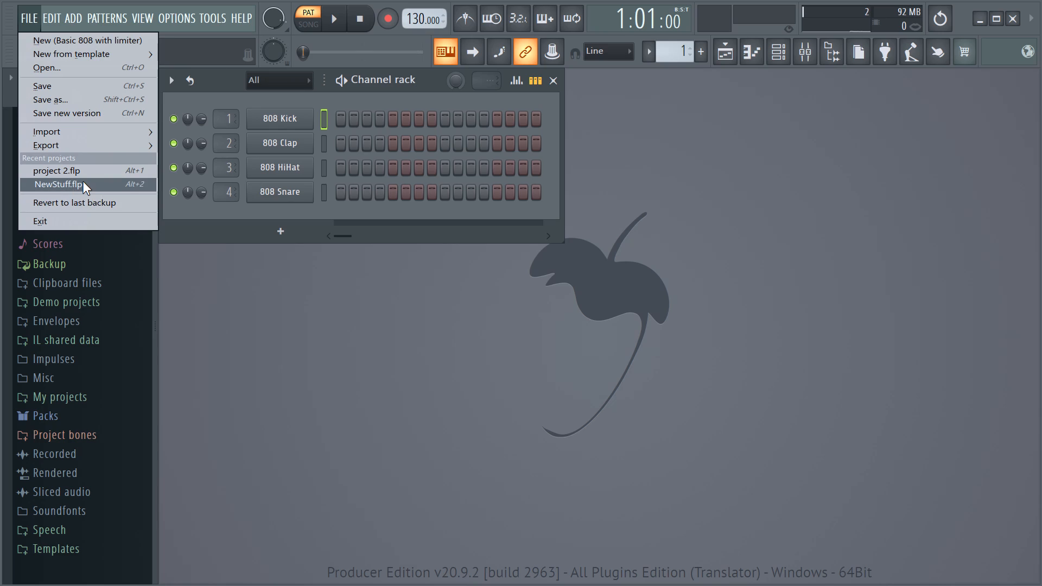
left_click(64, 168)
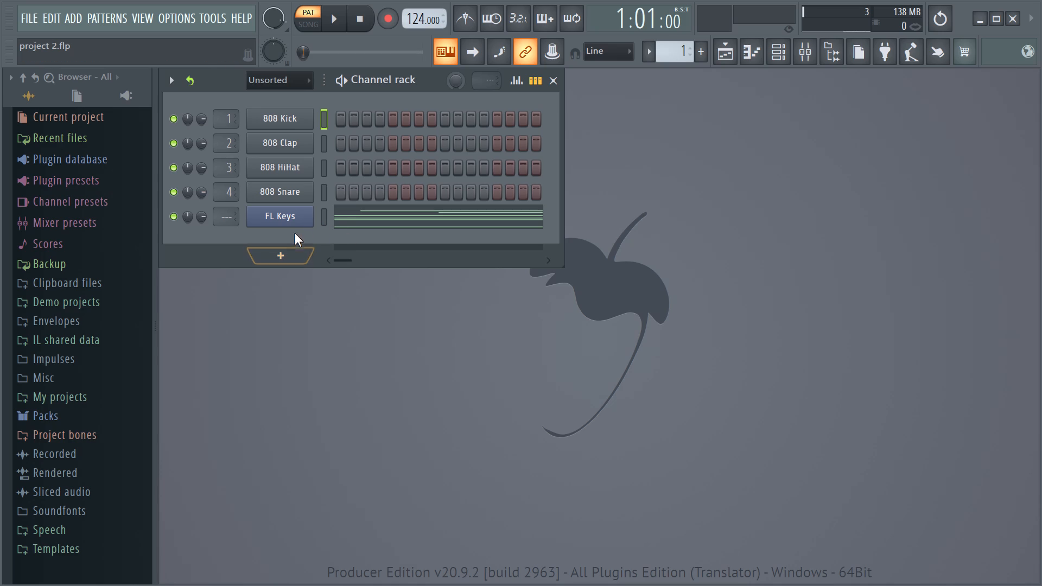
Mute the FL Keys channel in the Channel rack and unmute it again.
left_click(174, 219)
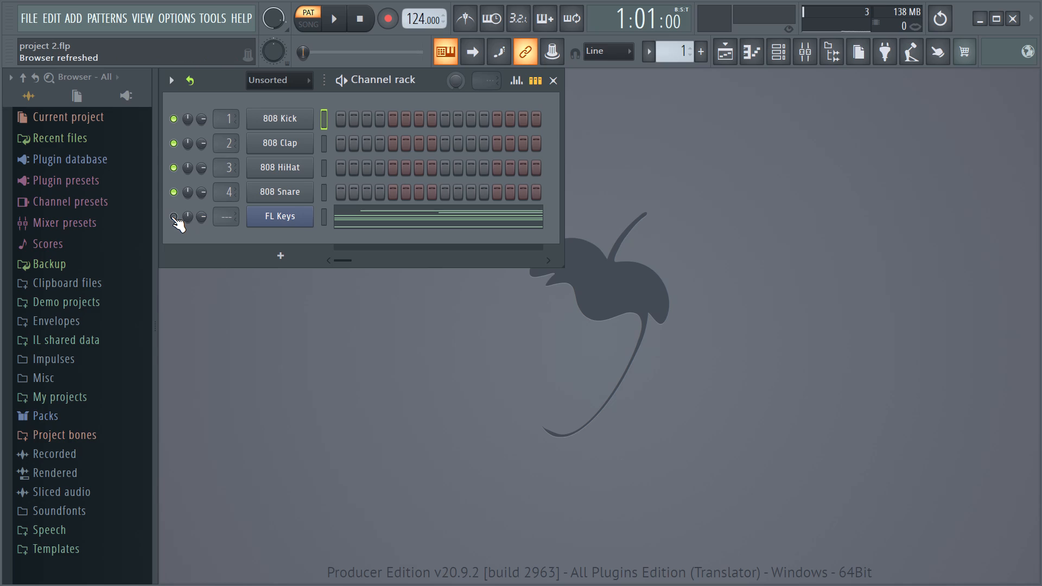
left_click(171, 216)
Start playback of pattern 1 to listen to the FL Keys part.
key("space")
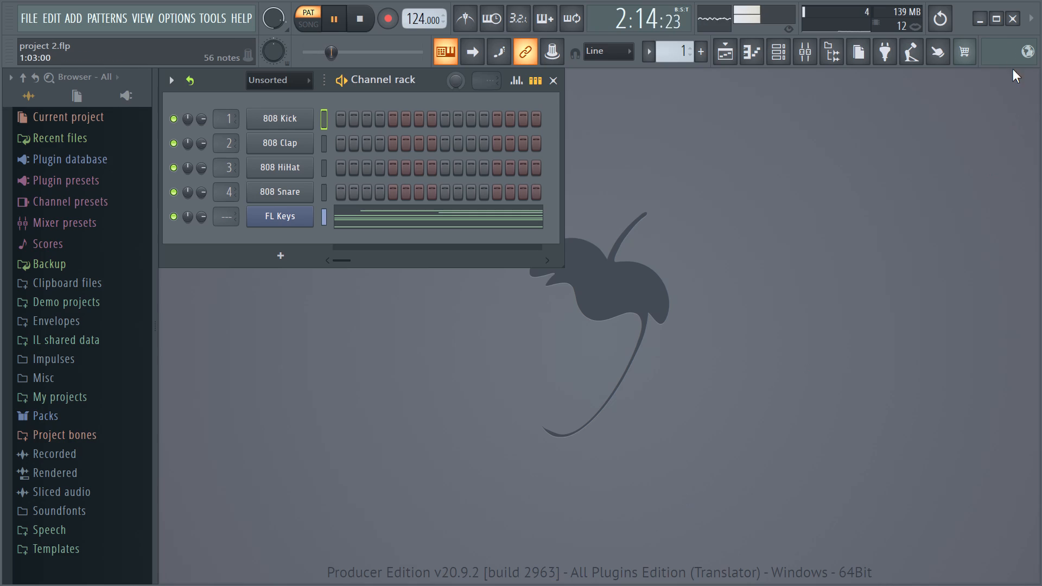
Maximize the program window over the taskbar while the pattern plays.
left_click(990, 20)
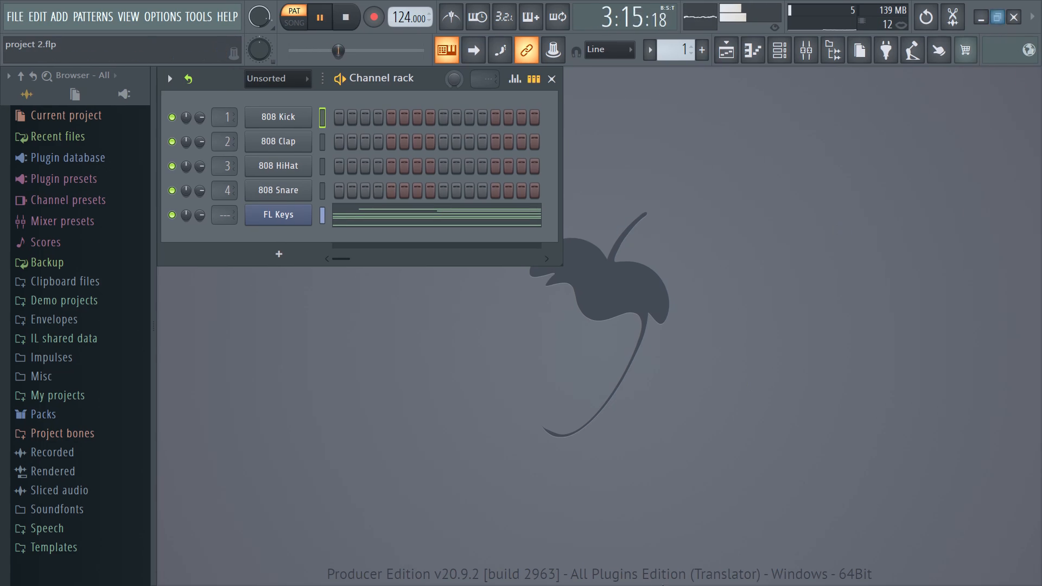
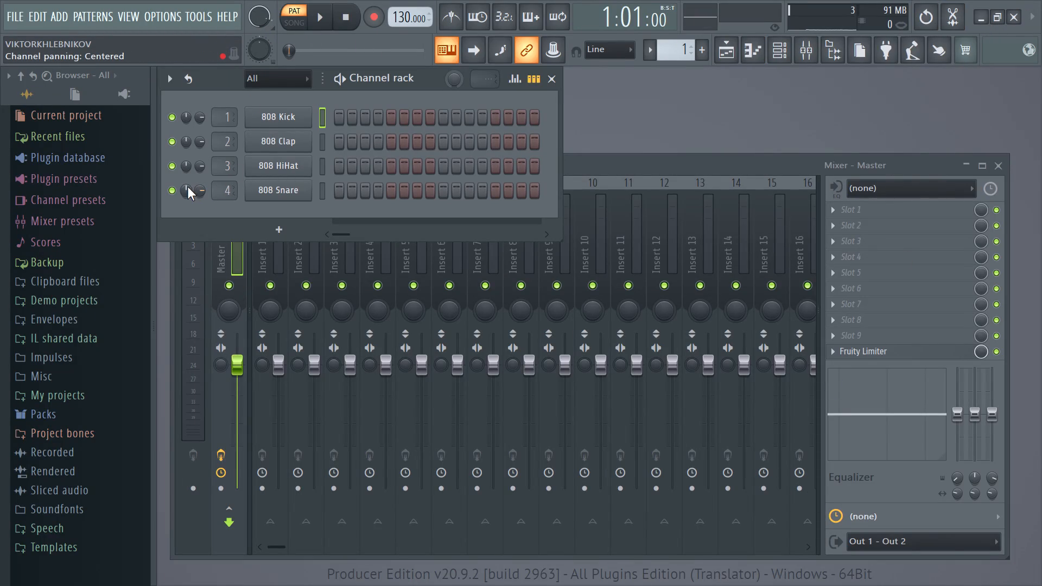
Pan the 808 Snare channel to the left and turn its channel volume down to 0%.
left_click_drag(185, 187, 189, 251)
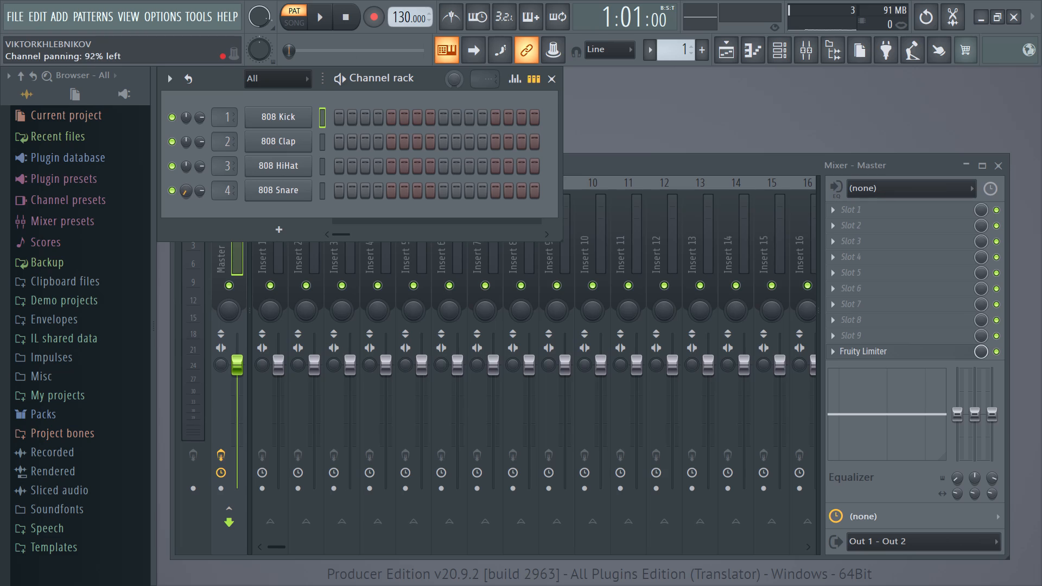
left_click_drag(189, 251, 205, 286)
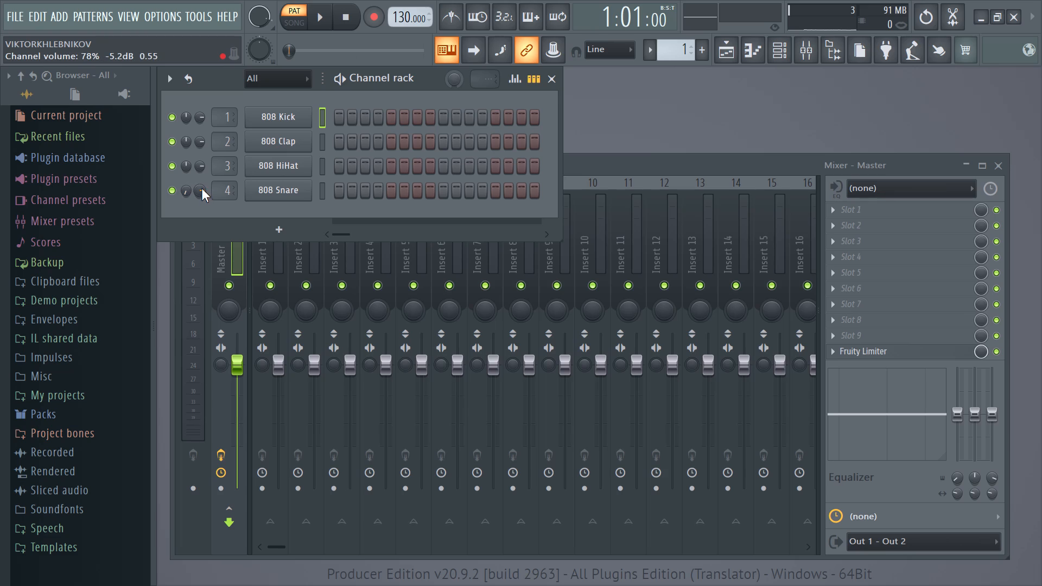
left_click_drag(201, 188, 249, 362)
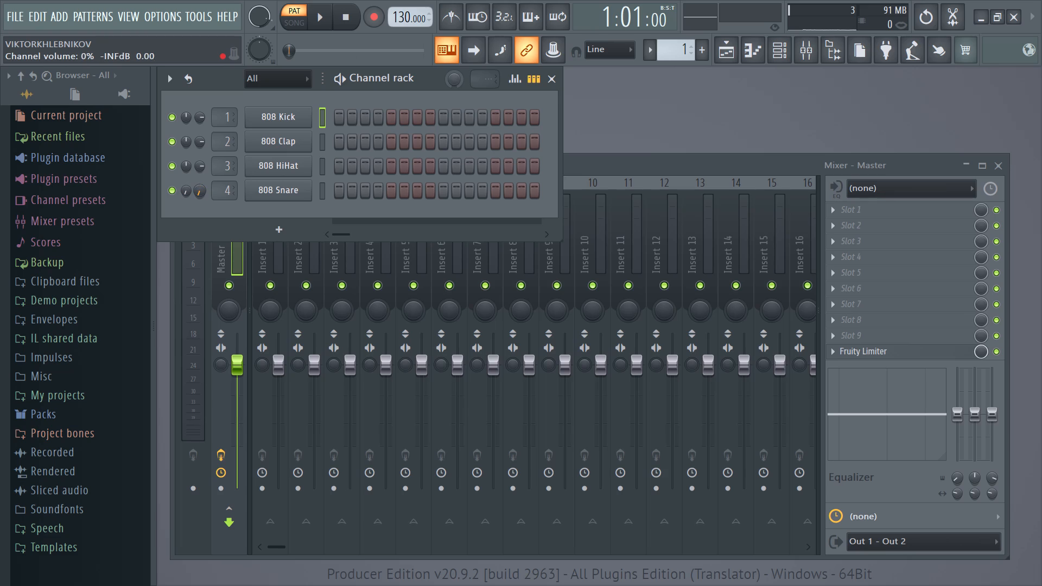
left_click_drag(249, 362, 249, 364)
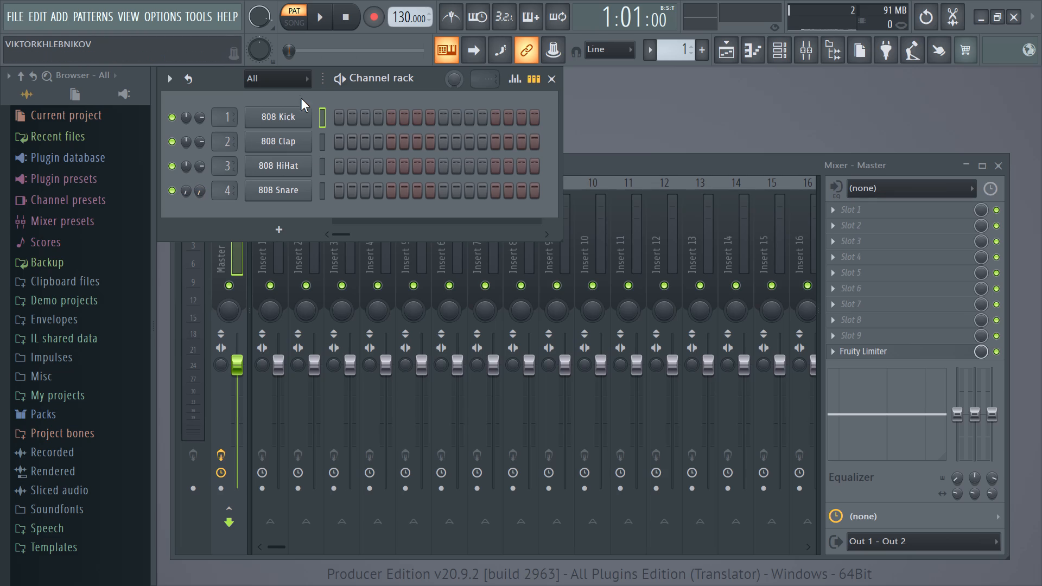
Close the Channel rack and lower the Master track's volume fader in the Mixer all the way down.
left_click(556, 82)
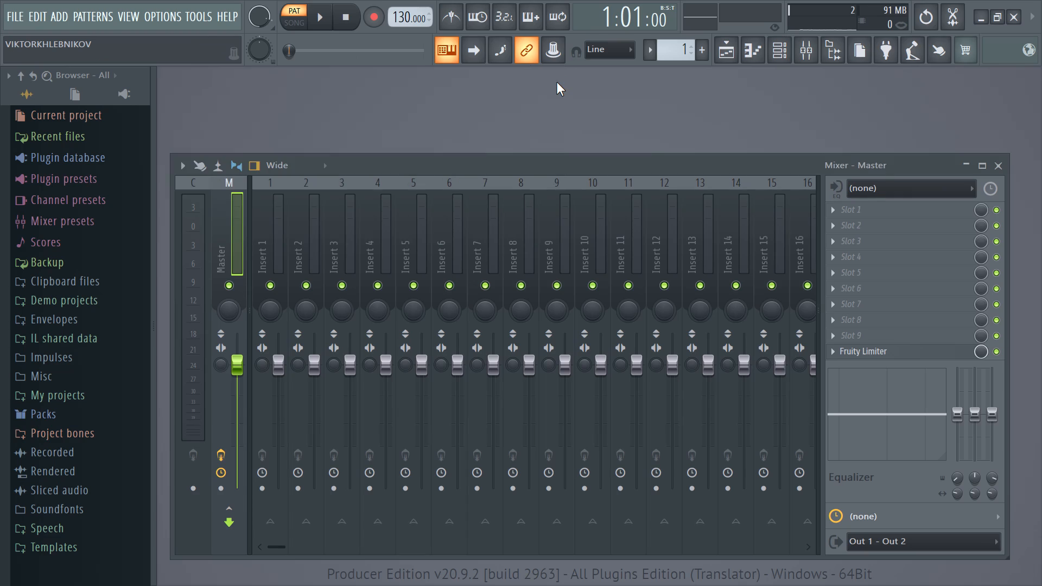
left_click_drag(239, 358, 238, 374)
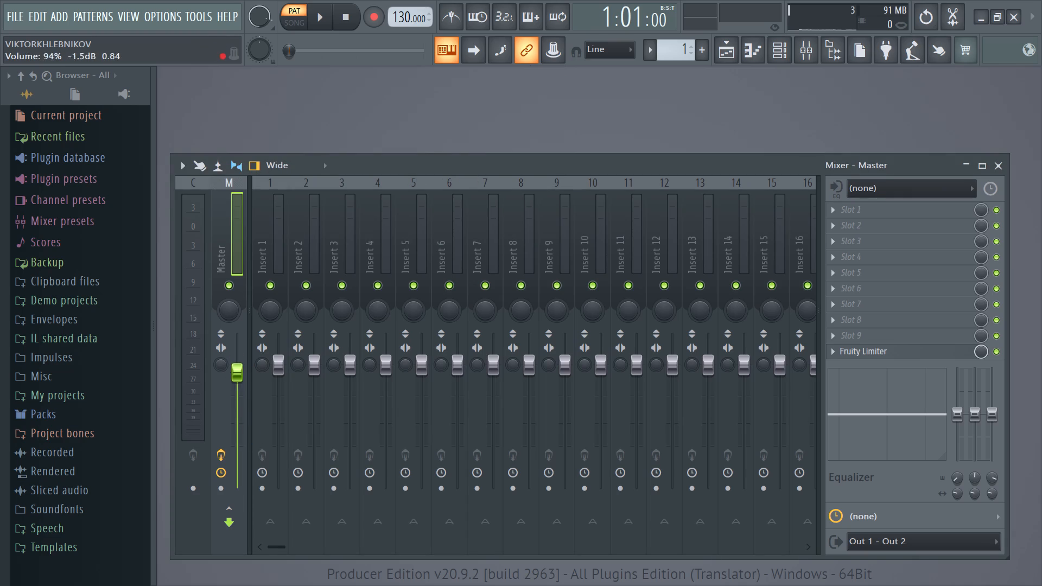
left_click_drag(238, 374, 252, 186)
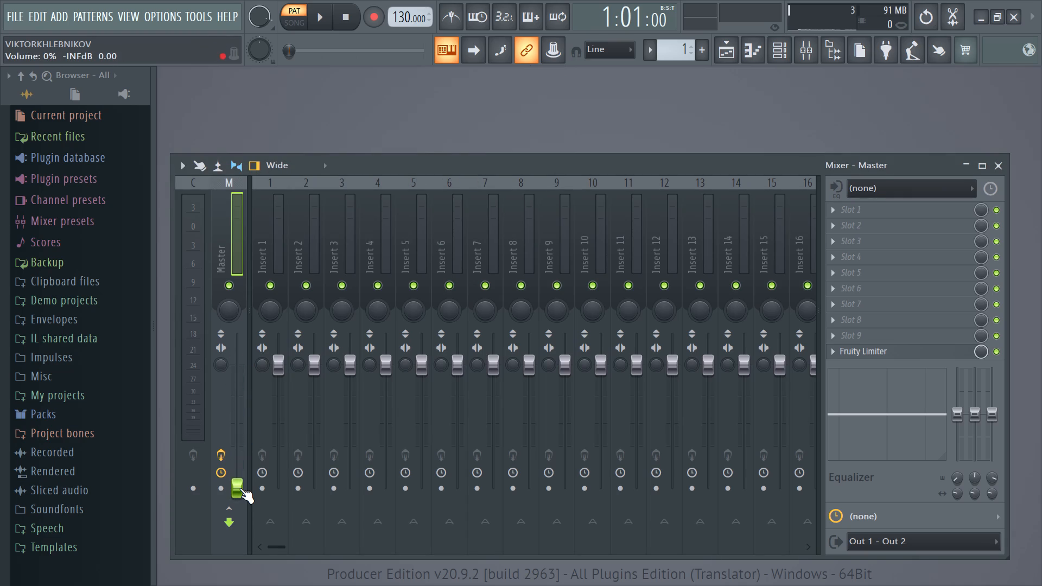
Close the program without saving the changes to untitled.flp.
left_click(1009, 17)
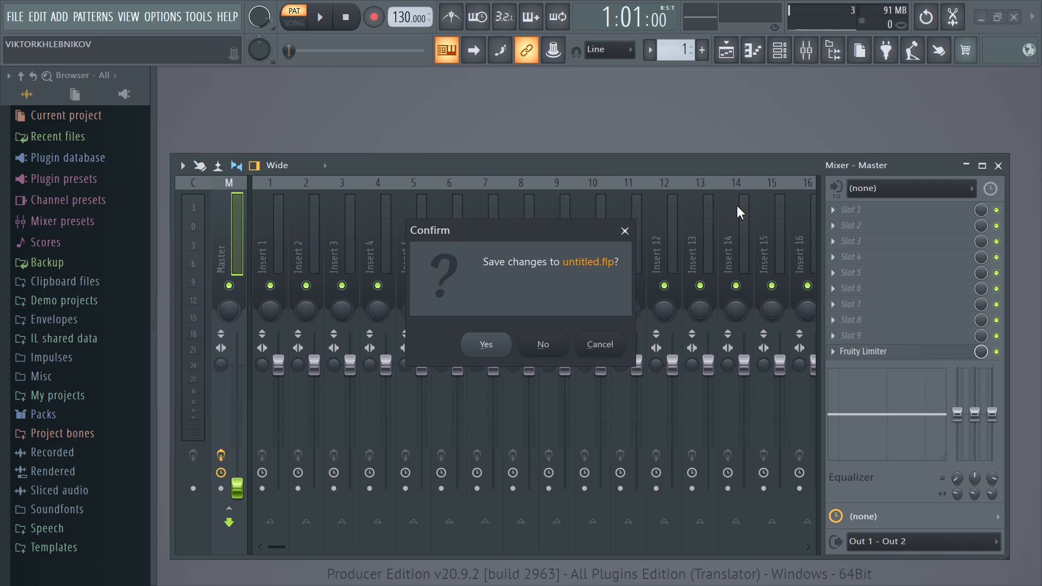
left_click(547, 351)
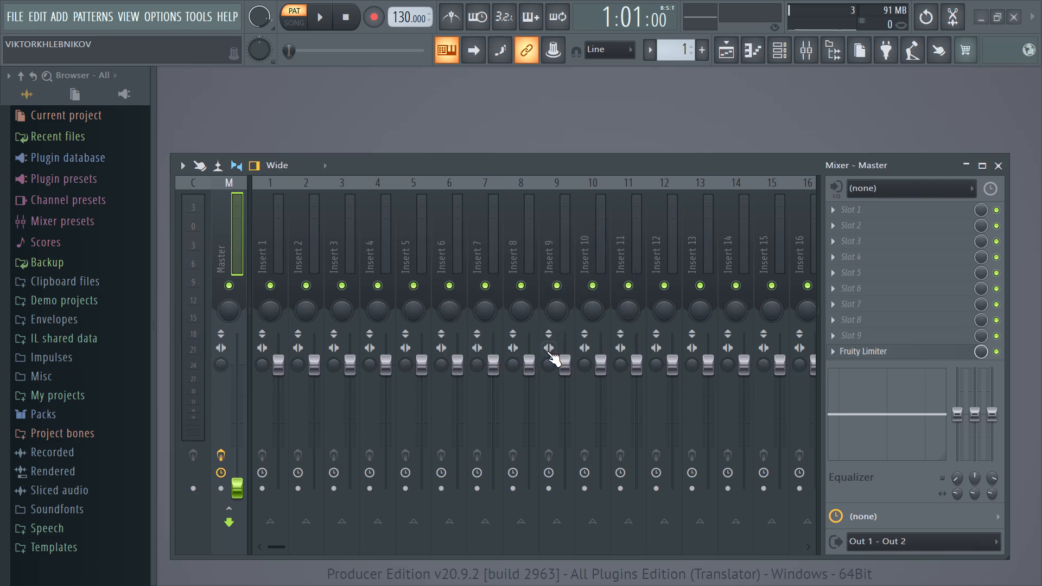
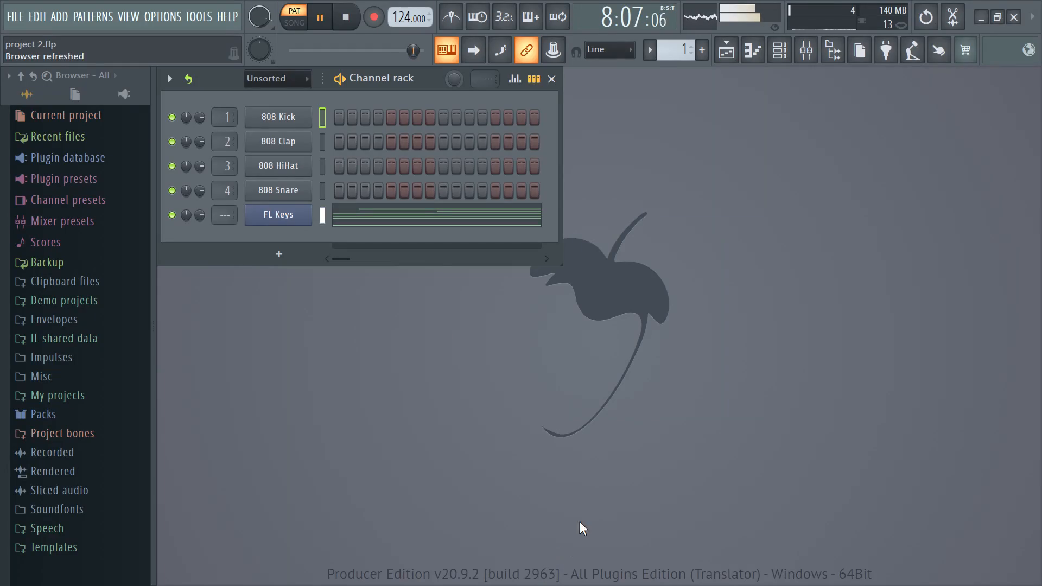
Take the project 2.flp window out of its maximized state and shorten it slightly, leaving a thin strip of desktop beneath it.
left_click(998, 18)
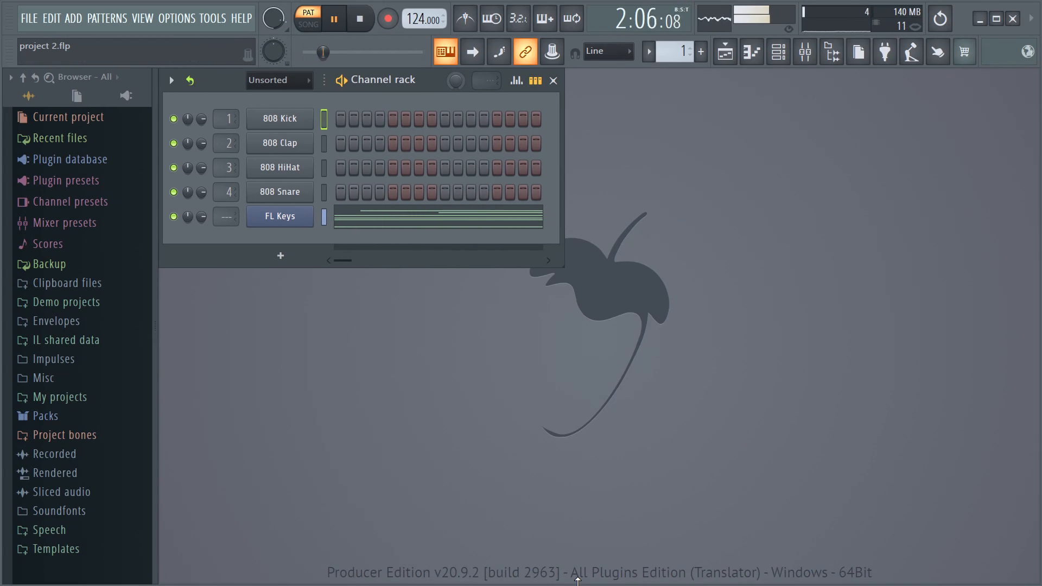
left_click_drag(577, 585, 577, 483)
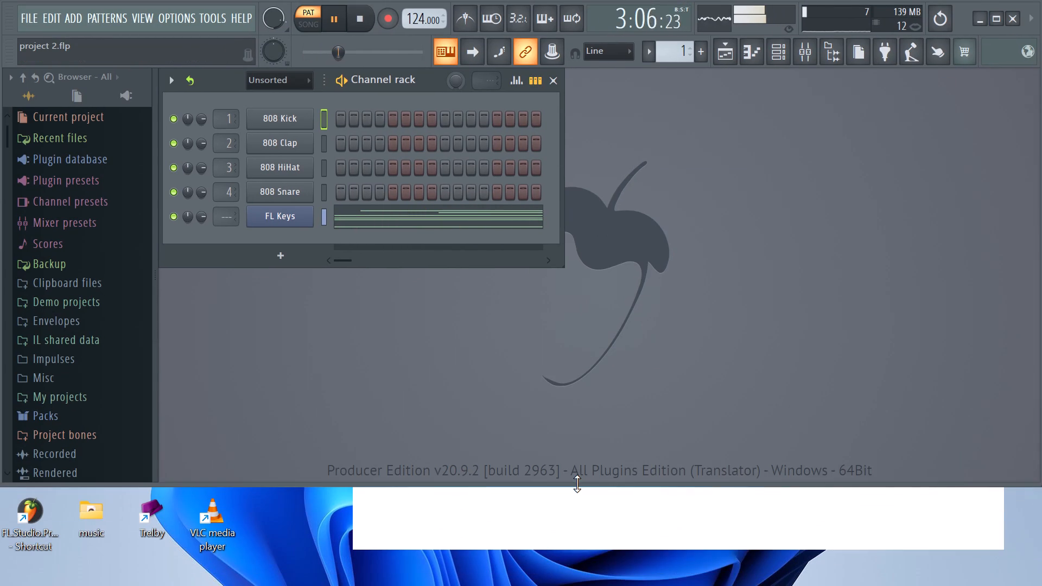
left_click_drag(577, 483, 574, 478)
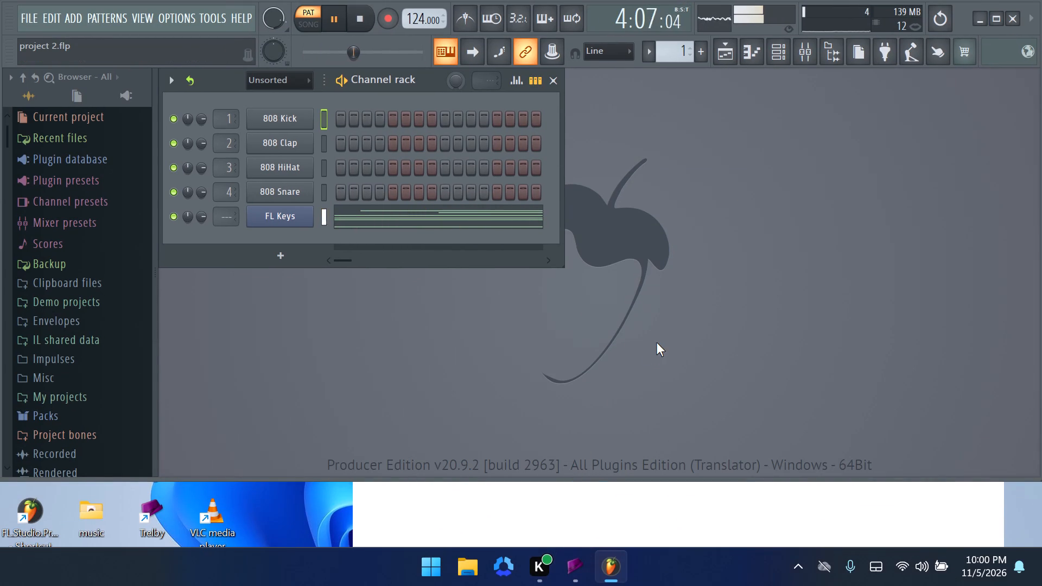
left_click_drag(581, 480, 584, 518)
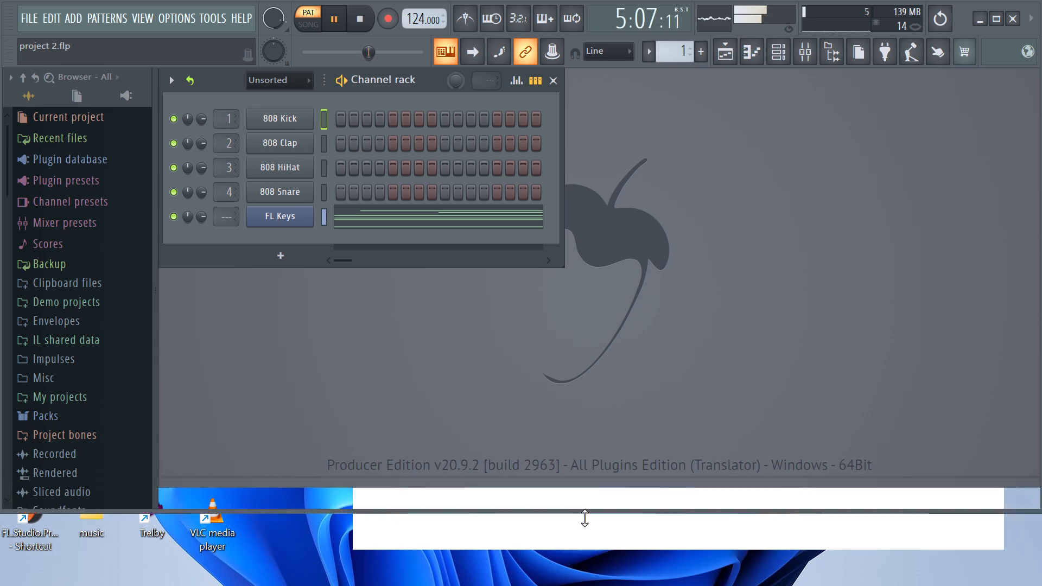
left_click_drag(584, 518, 595, 565)
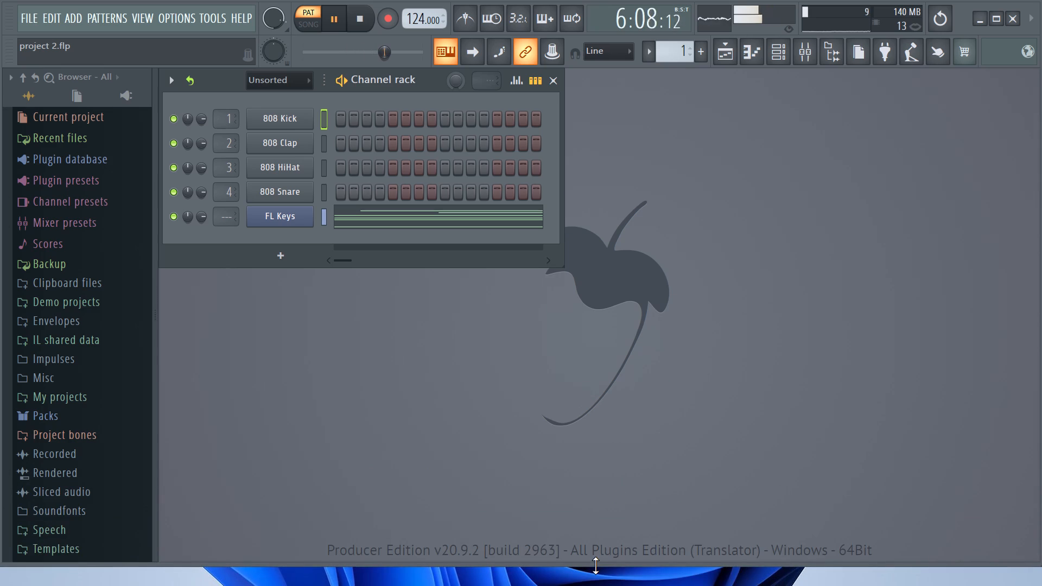
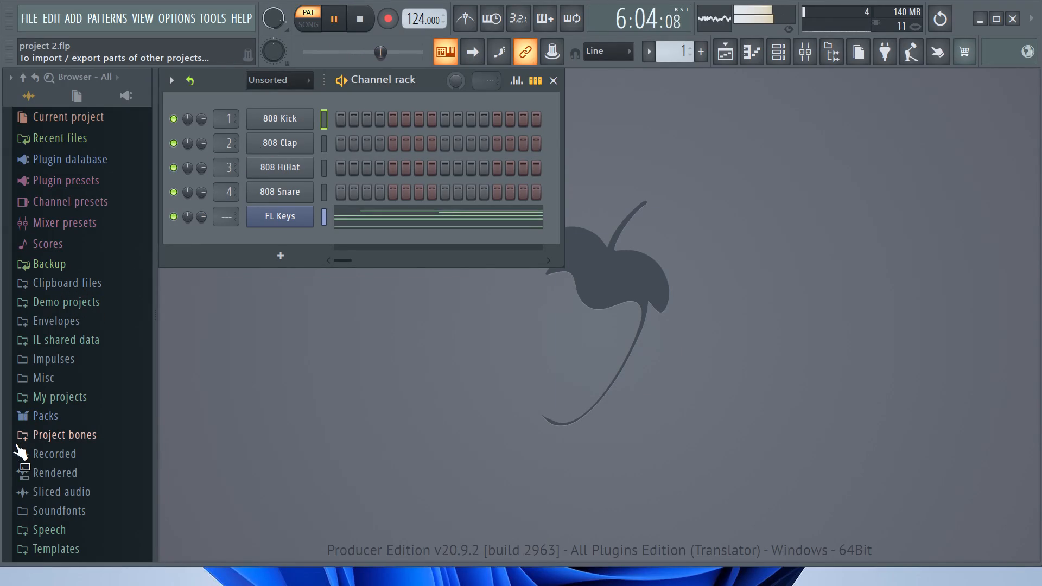
Replace the 808 HiHat channel's sample with Attack MetalBlip 02 from the Percussion folder of the Drums (ModeAudio) pack.
left_click(43, 416)
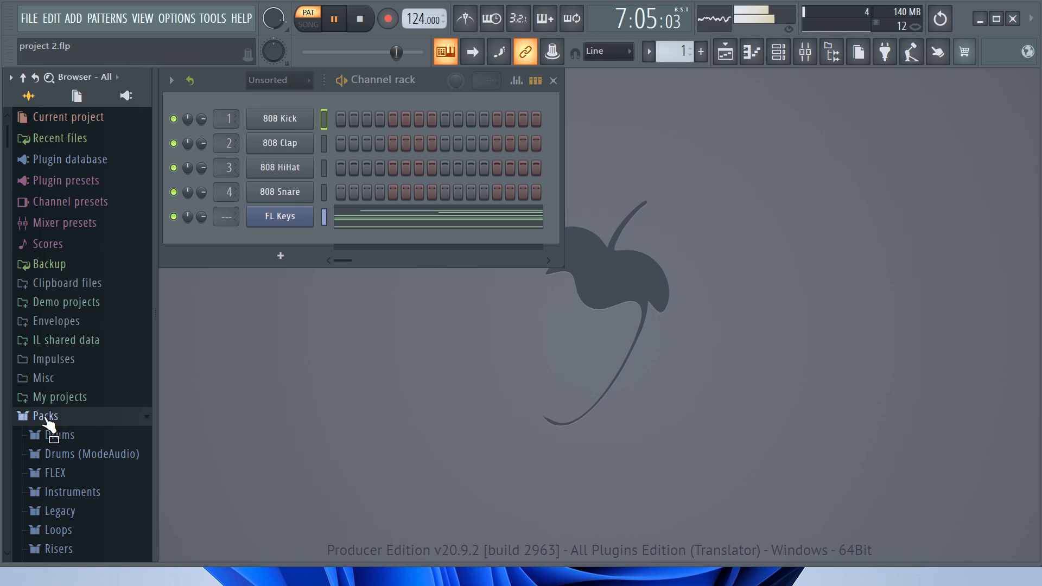
left_click(47, 457)
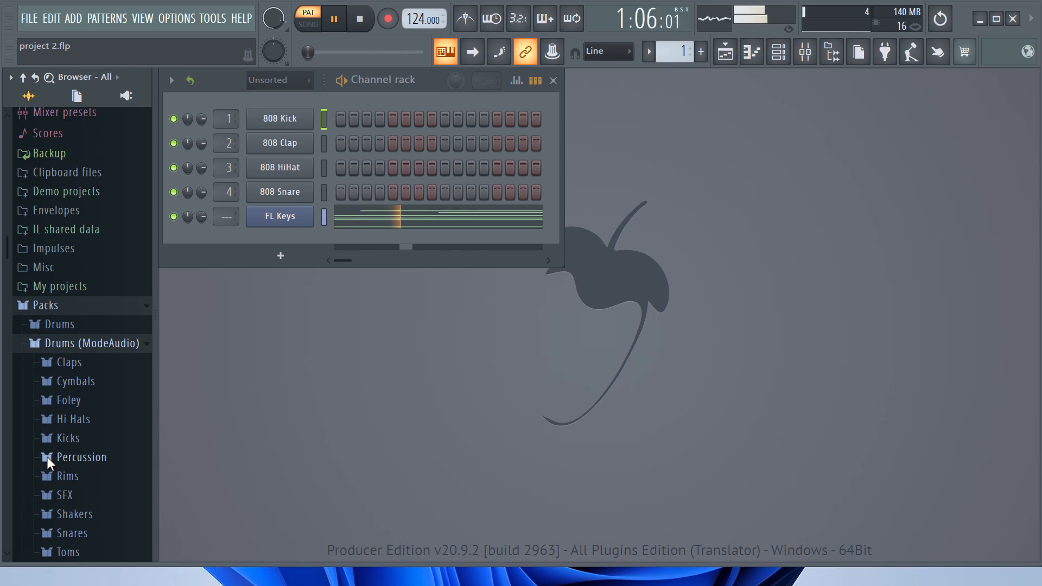
left_click(71, 454)
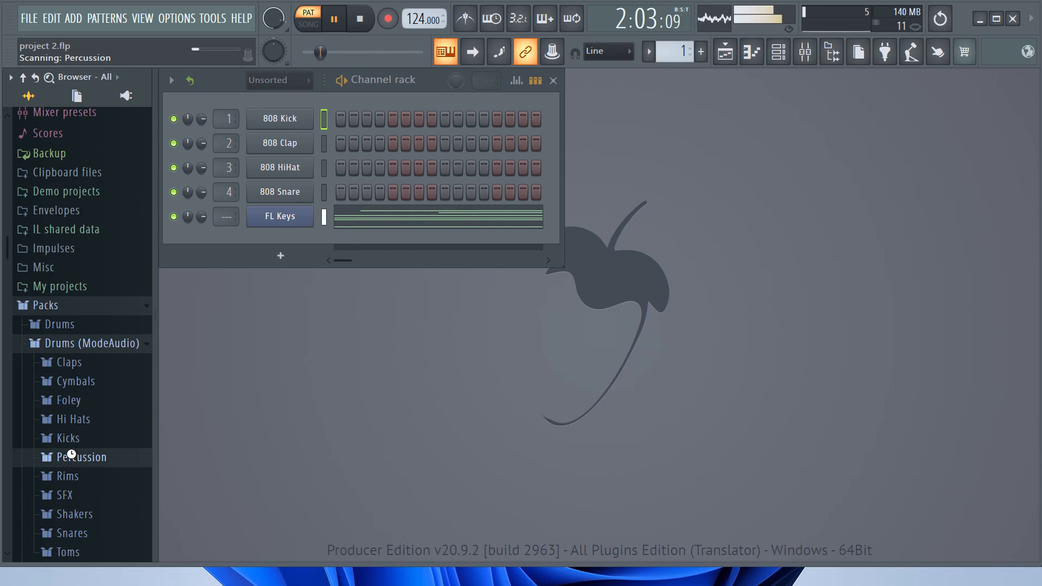
left_click_drag(71, 454, 183, 340)
right_click(71, 454)
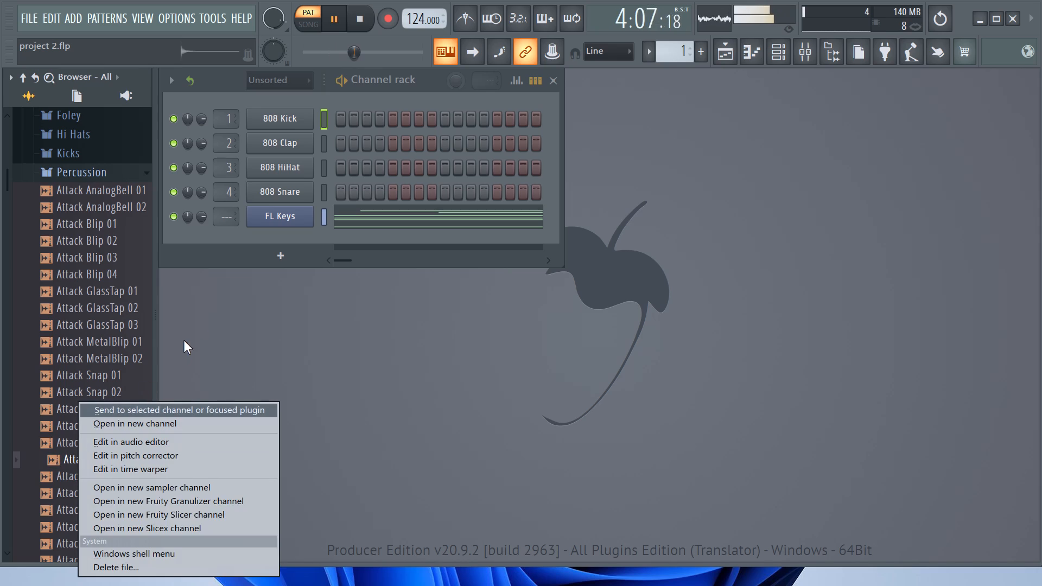
left_click_drag(183, 340, 58, 367)
left_click(58, 367)
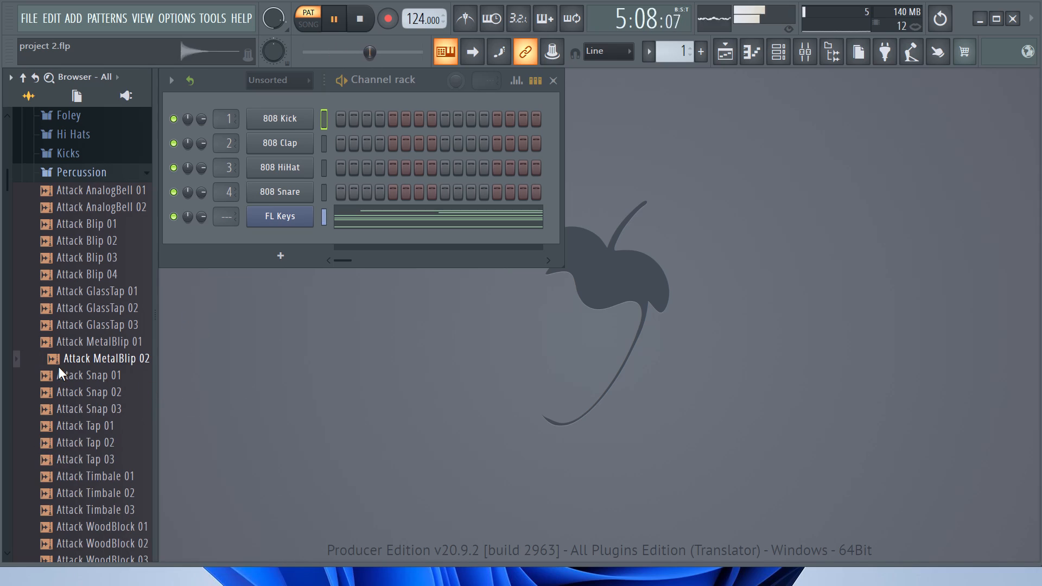
left_click_drag(58, 367, 67, 356)
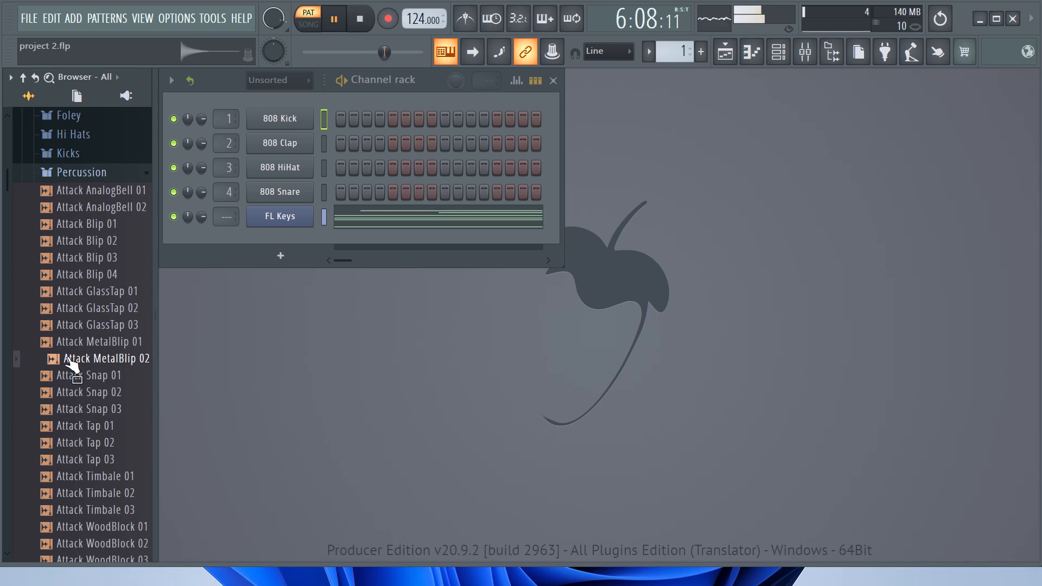
left_click_drag(67, 356, 212, 175)
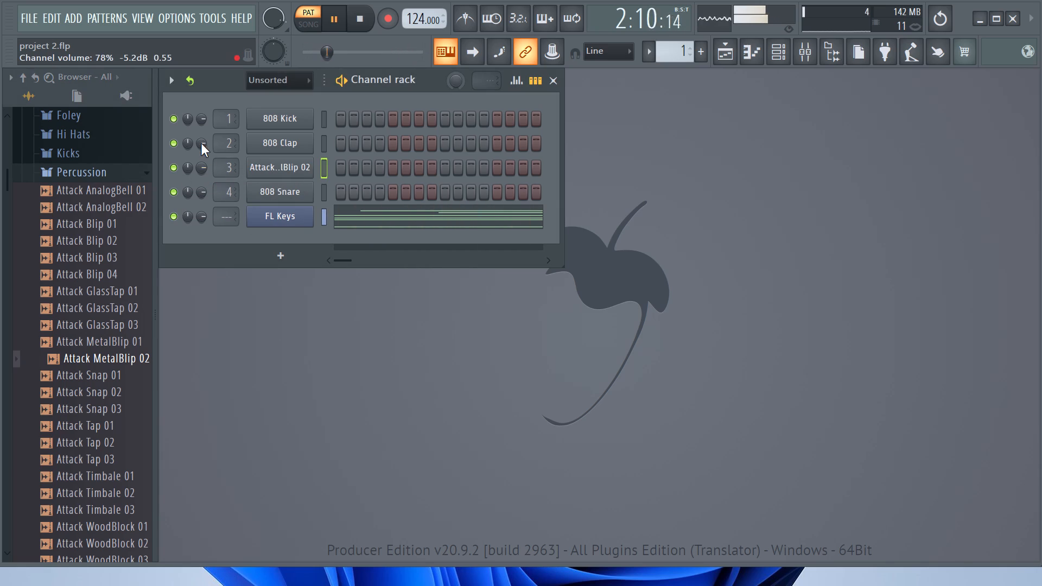
Fill each 4 steps of the Attack MetalBlip 02 channel's pattern in the Channel rack.
right_click(226, 171)
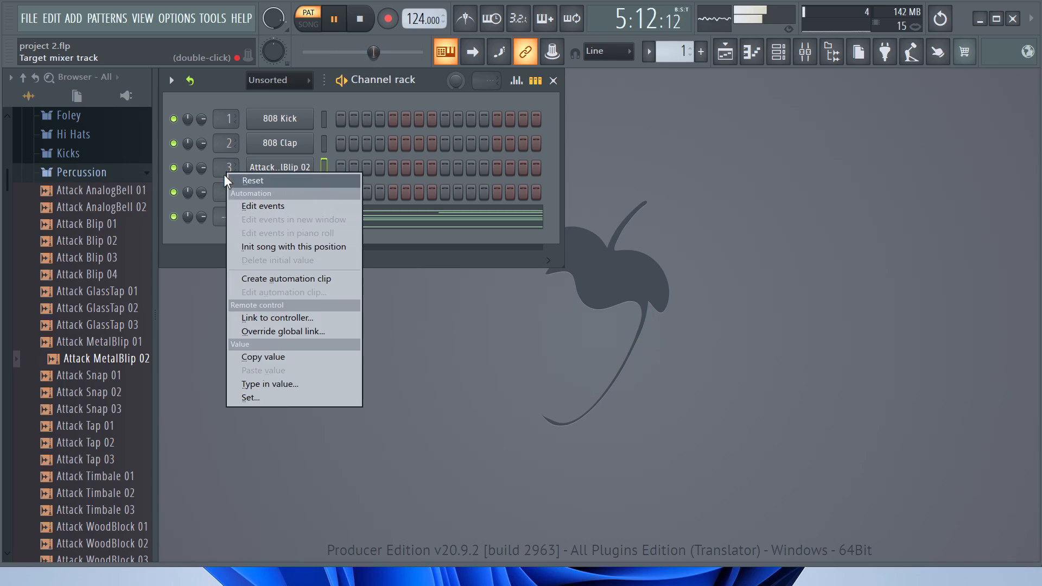
left_click(220, 157)
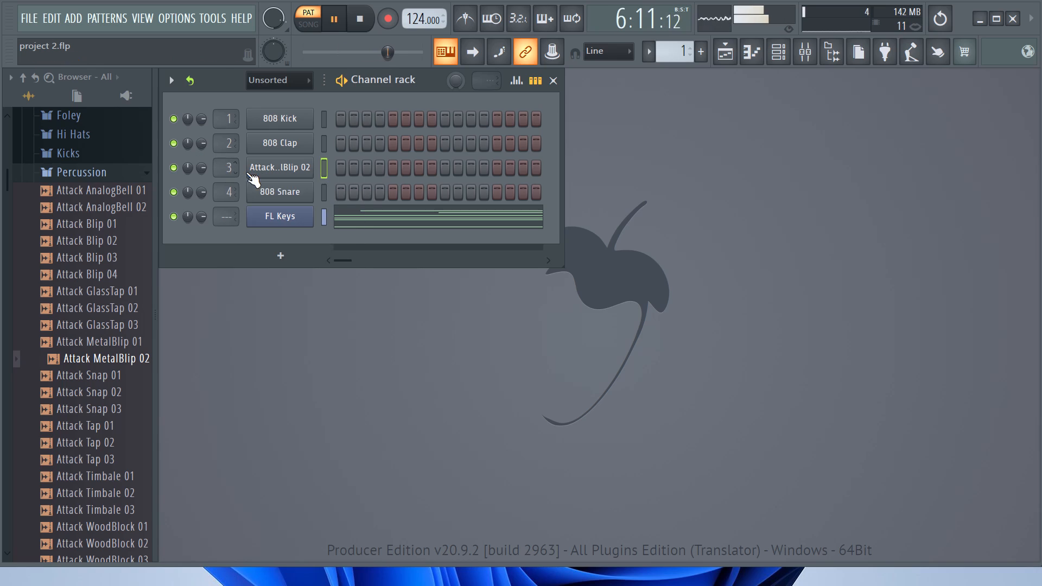
right_click(267, 161)
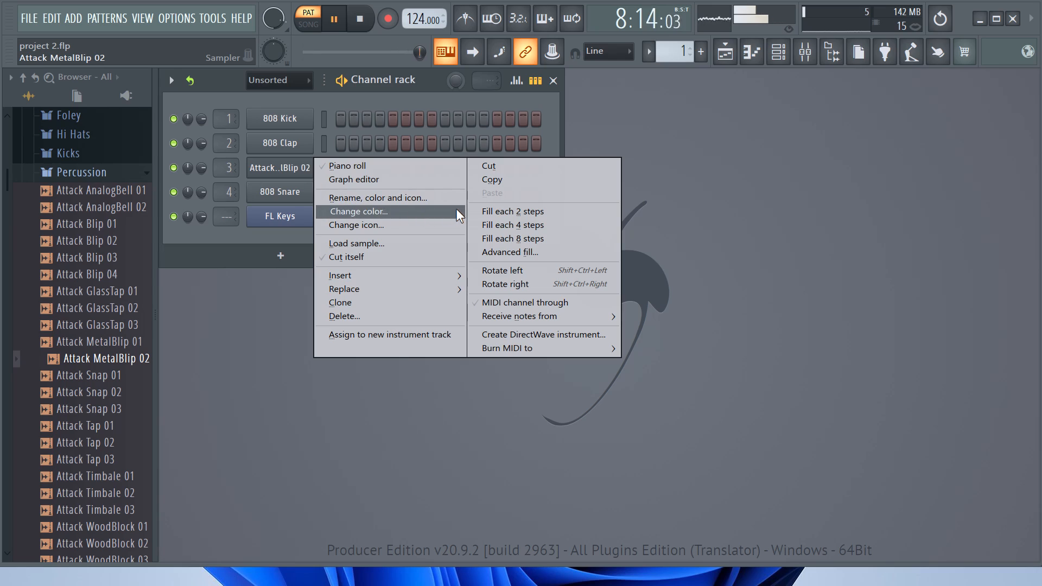
left_click(487, 220)
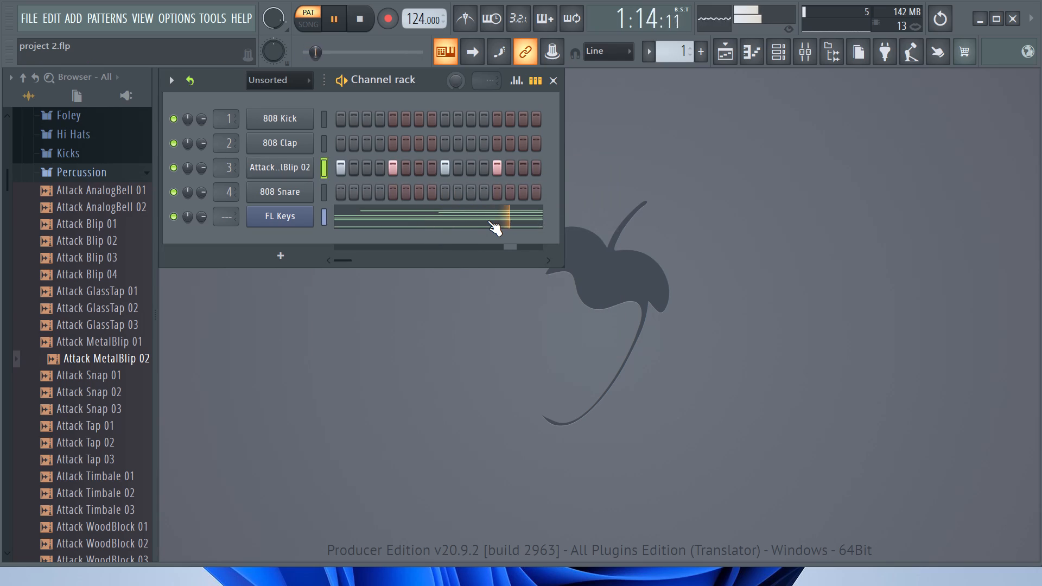
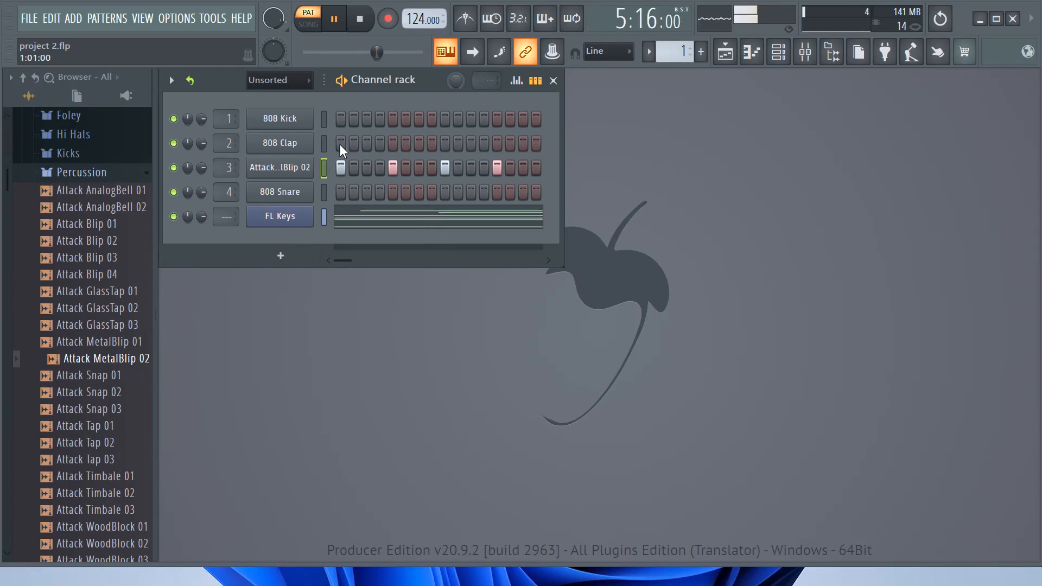
Fill each 4 steps of the 808 Clap and 808 Kick channels in the Channel rack.
right_click(294, 143)
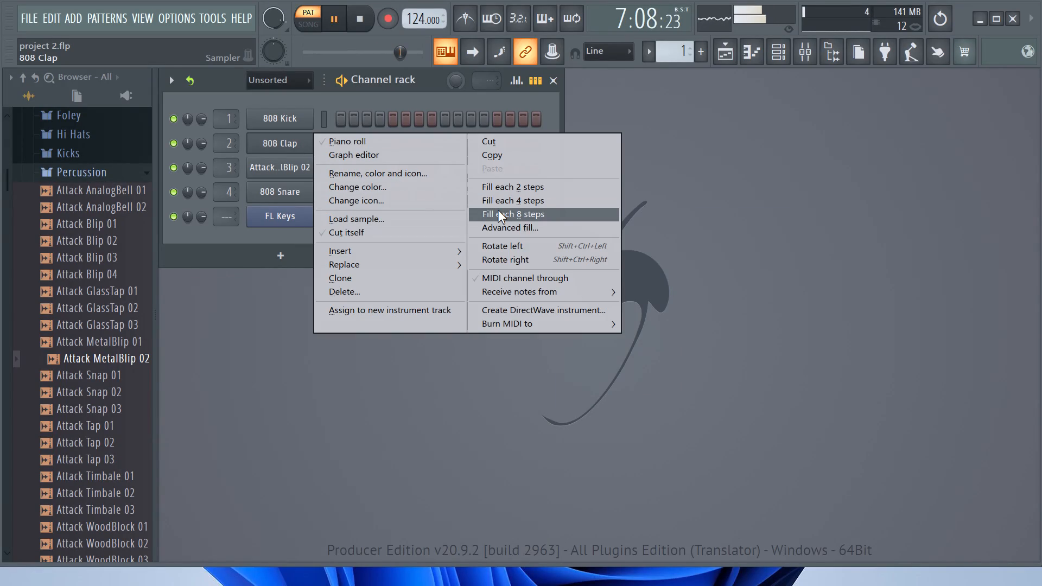
left_click(498, 205)
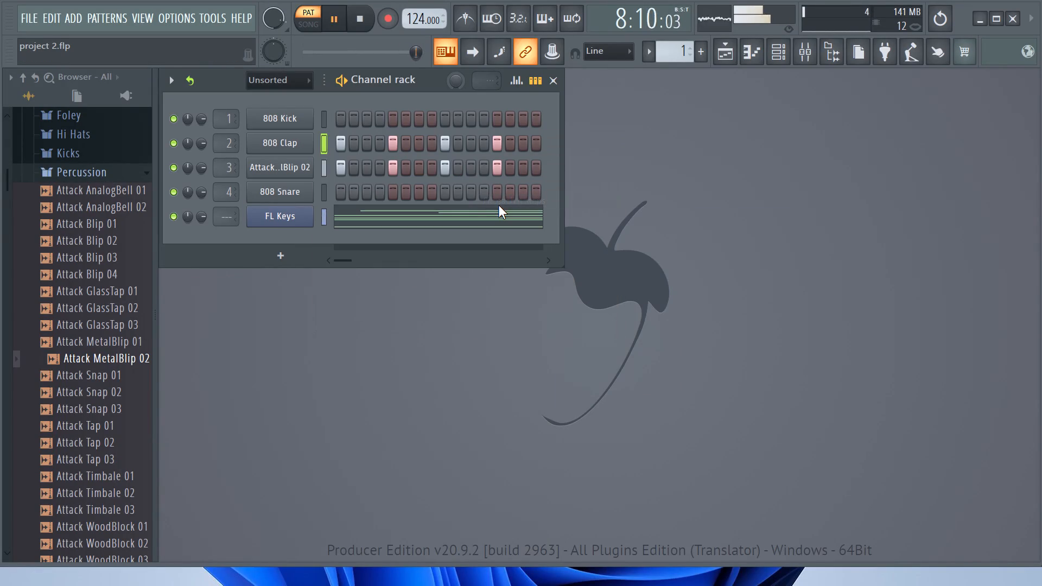
left_click(293, 123)
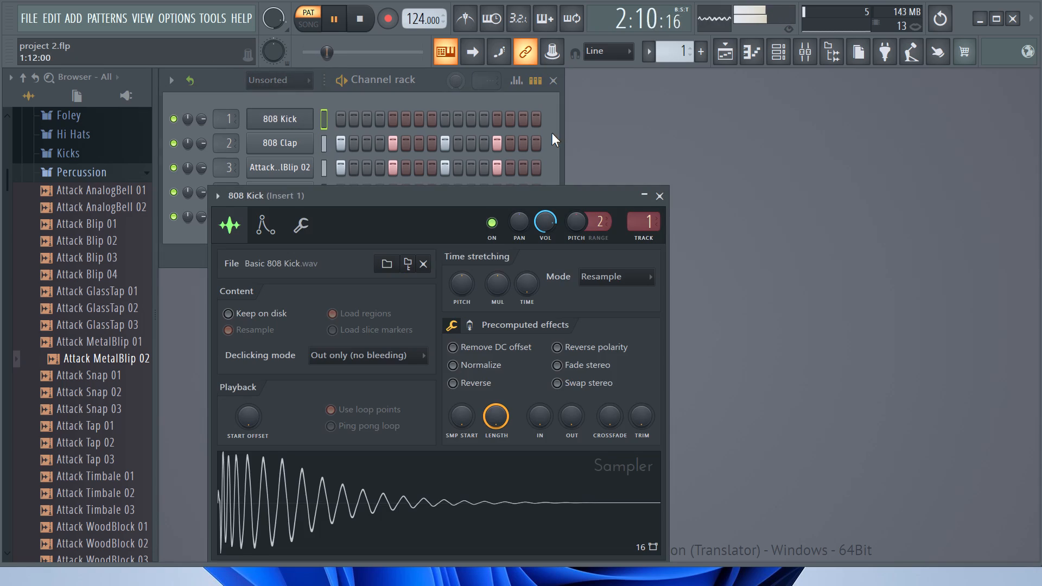
left_click(659, 201)
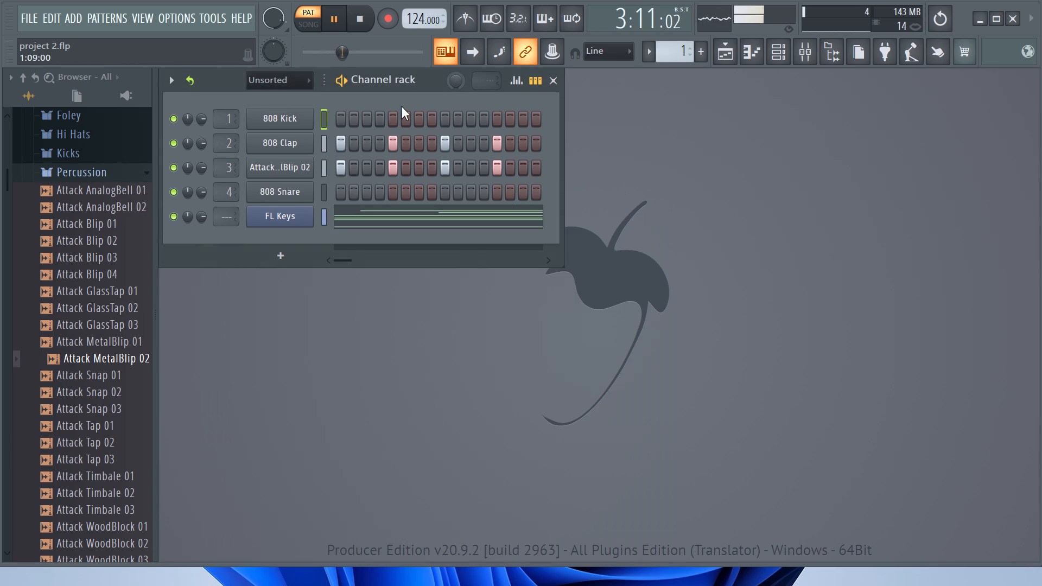
right_click(281, 117)
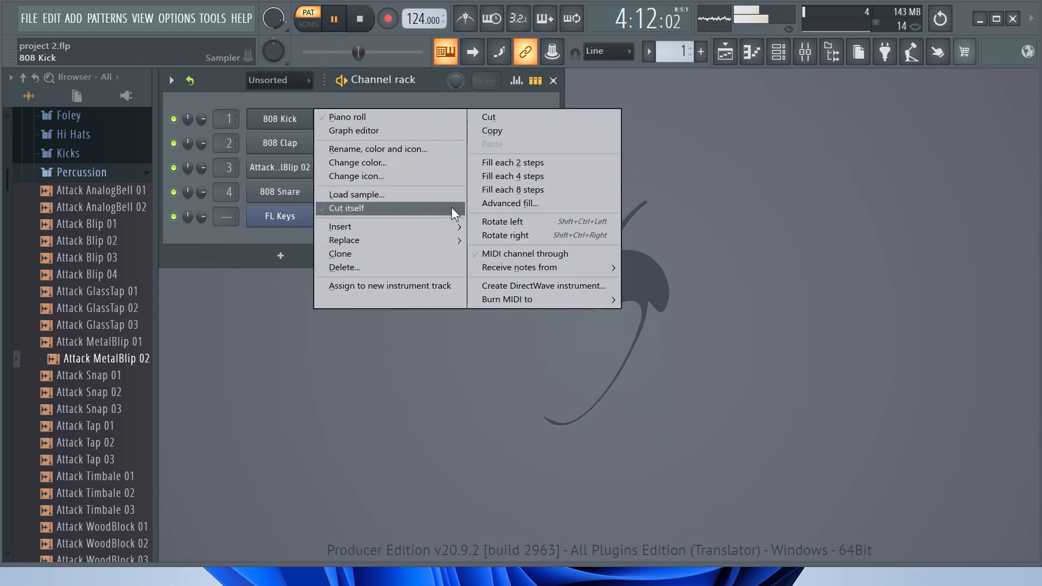
left_click(507, 176)
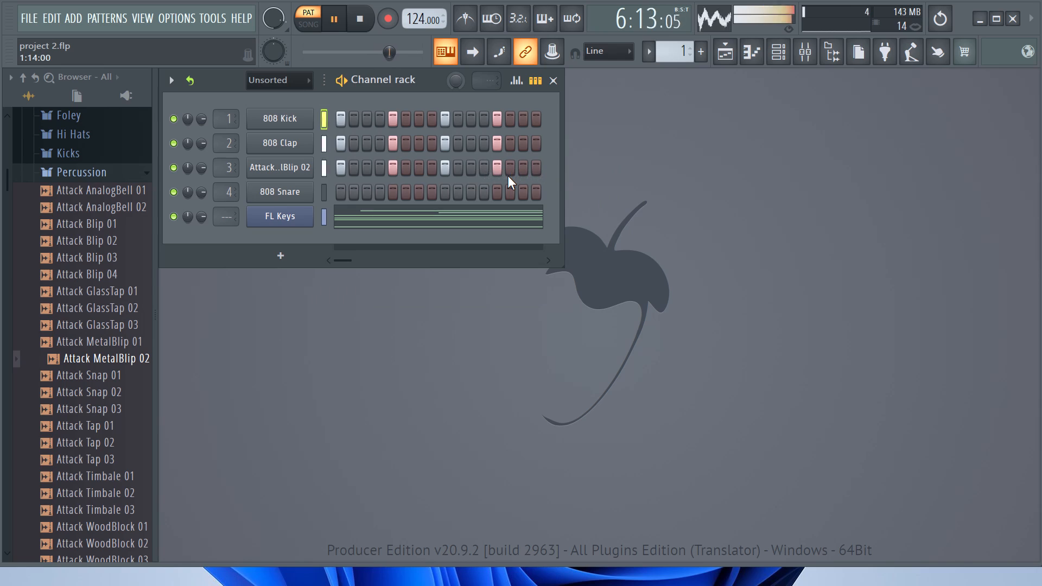
Fill each 2 steps of the Attack MetalBlip 02 channel in the Channel rack.
right_click(260, 165)
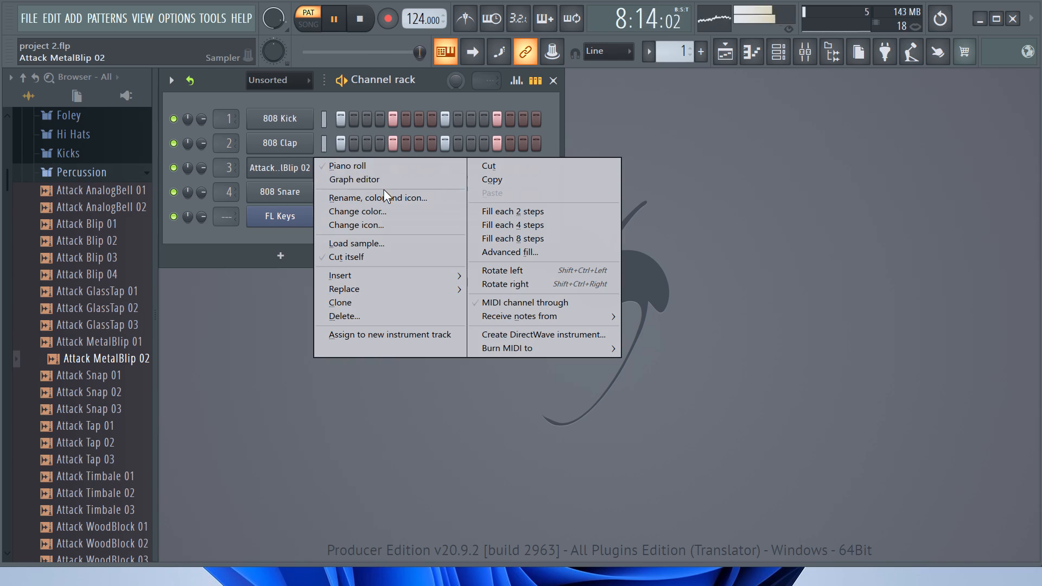
left_click(489, 213)
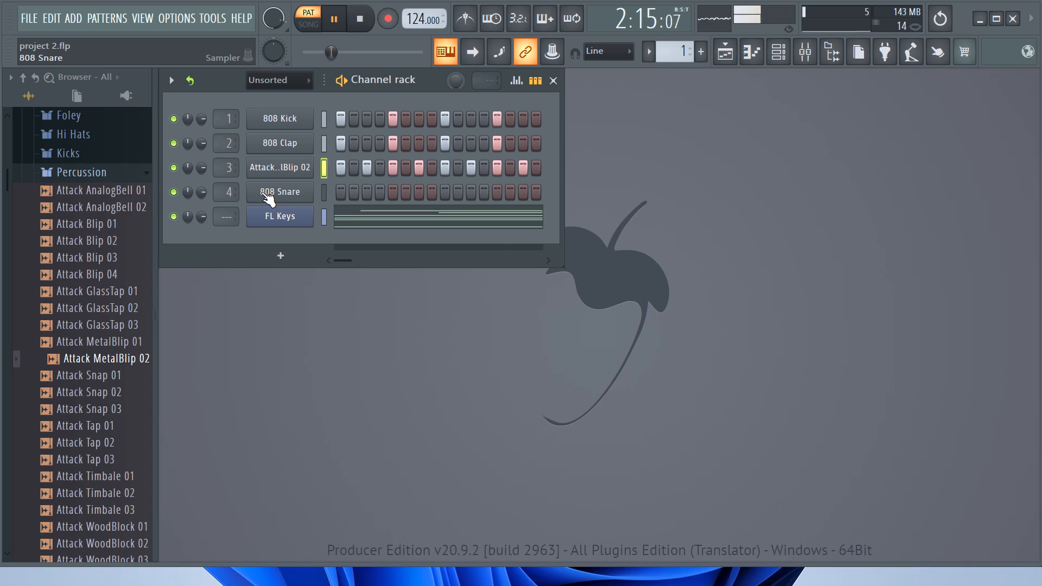
Fill each 4 steps of the 808 Snare channel in the Channel rack.
left_click(261, 192)
left_click(261, 192)
right_click(261, 192)
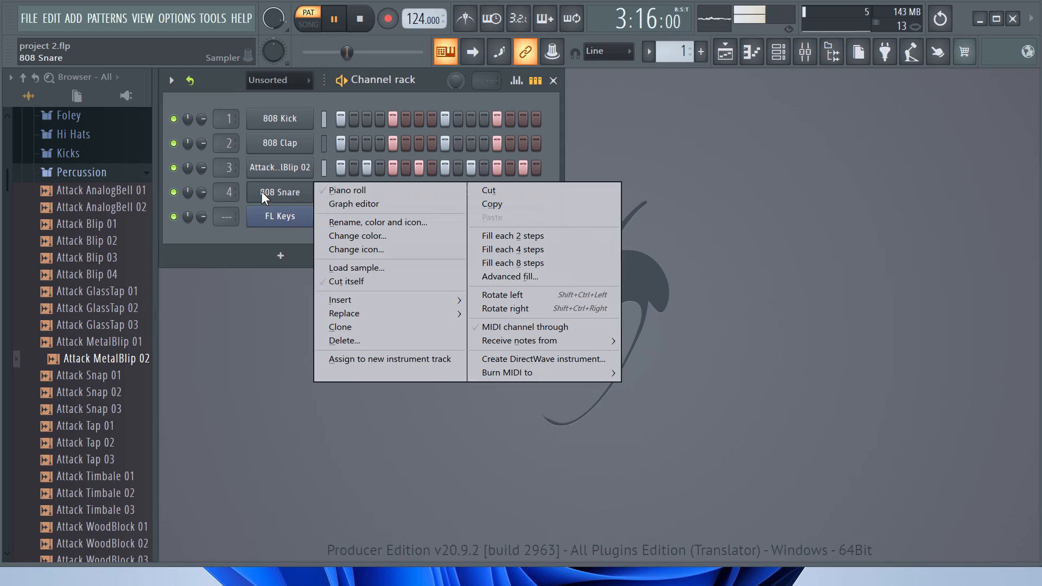
left_click(518, 251)
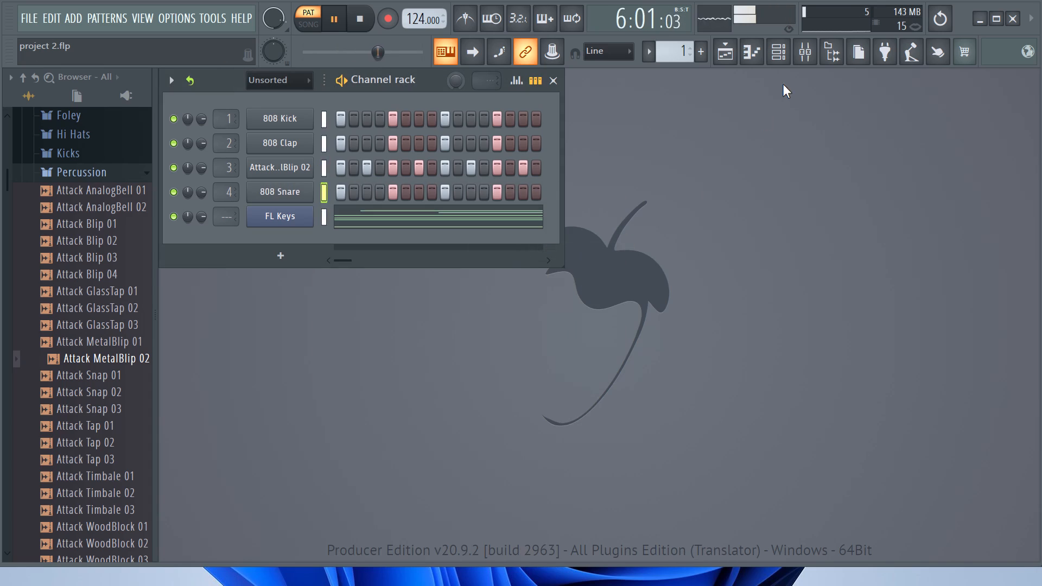
Open the Playlist window, move it next to the Browser and widen it across the workspace.
left_click(725, 55)
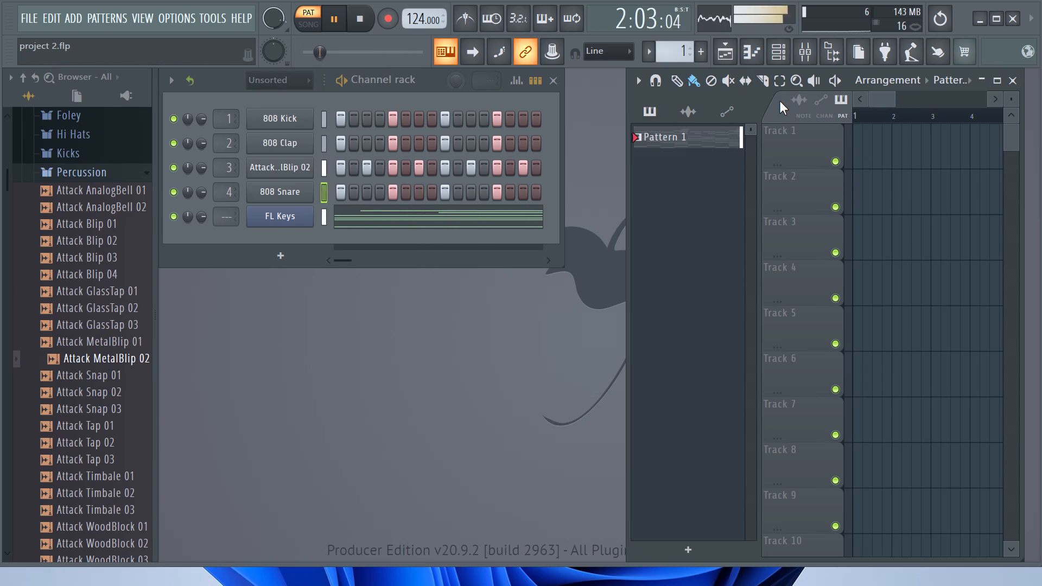
left_click_drag(779, 101, 377, 31)
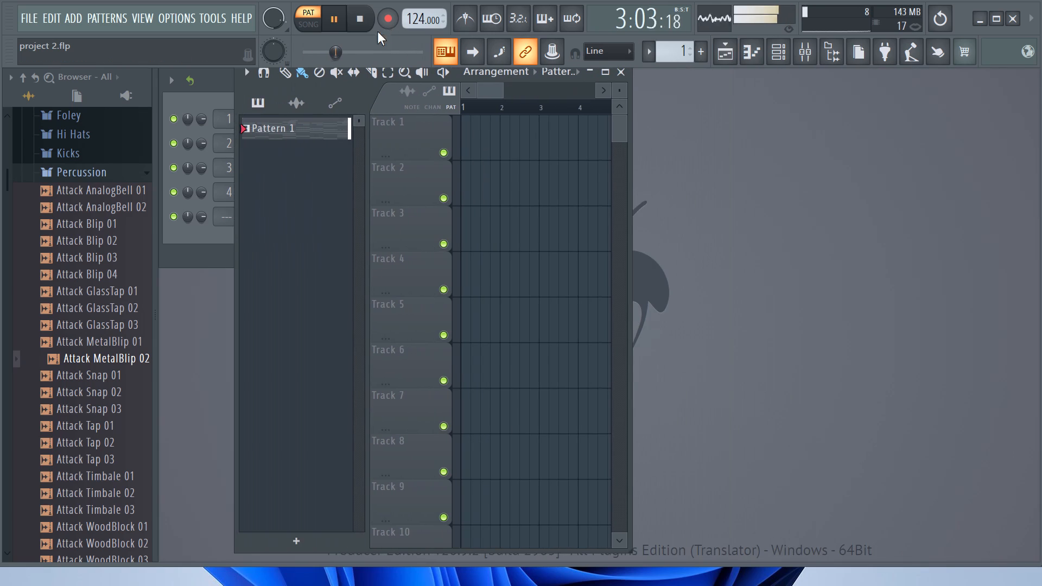
left_click_drag(377, 31, 303, 101)
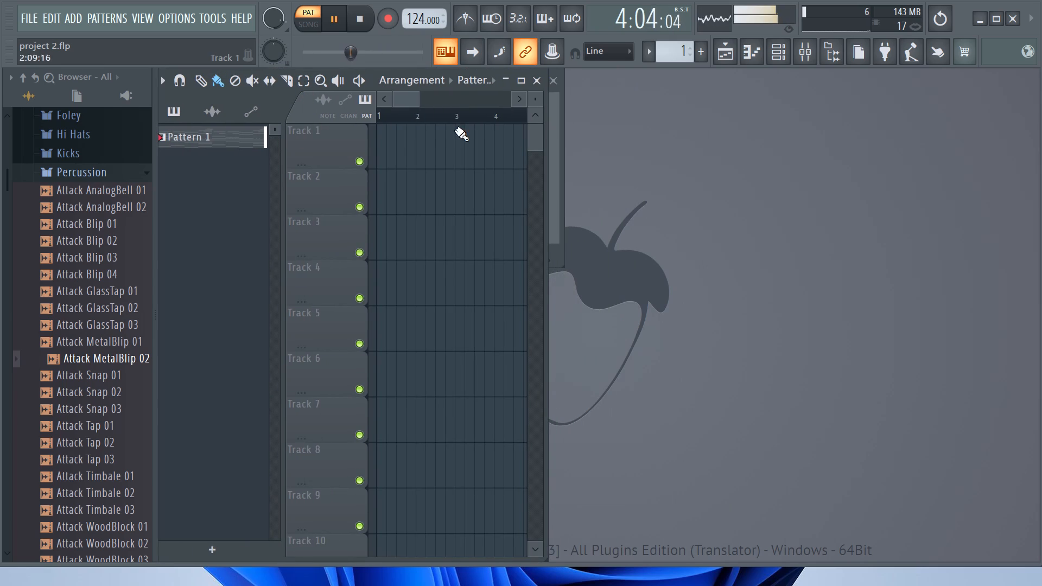
left_click_drag(546, 252, 1039, 222)
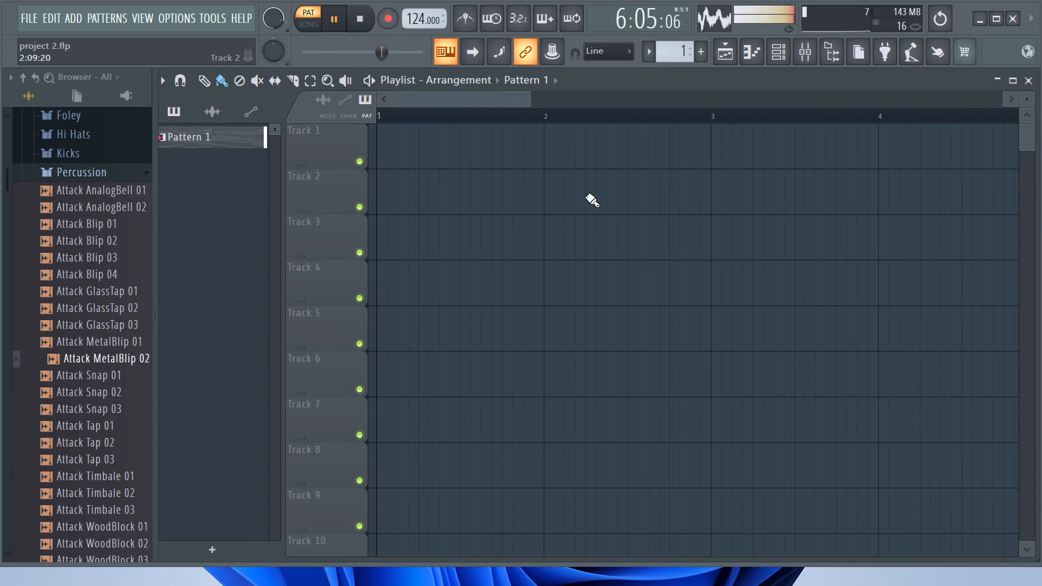
Split Pattern 1 by channel in the Playlist's pattern picker.
right_click(211, 139)
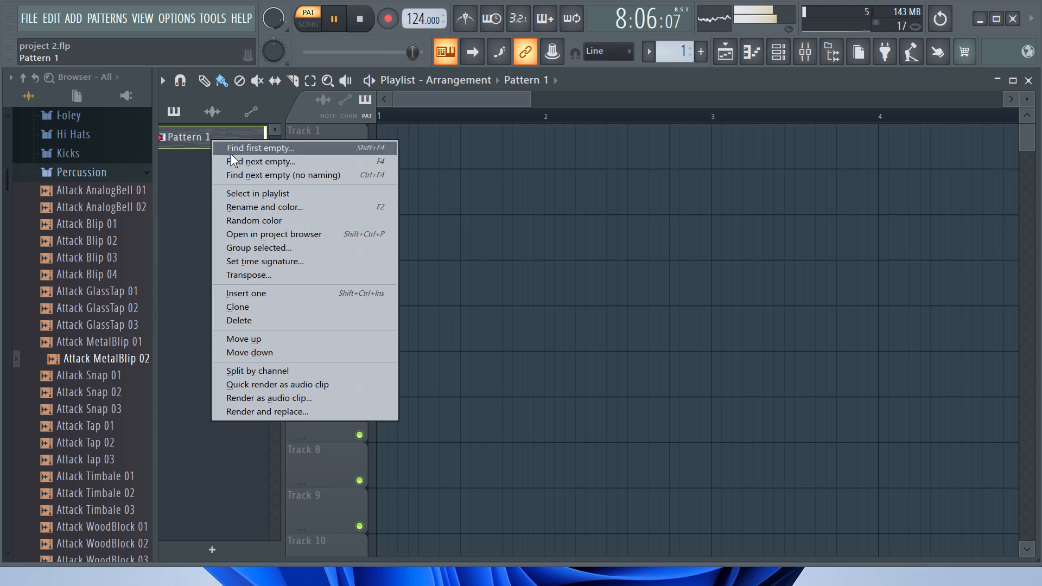
left_click(245, 370)
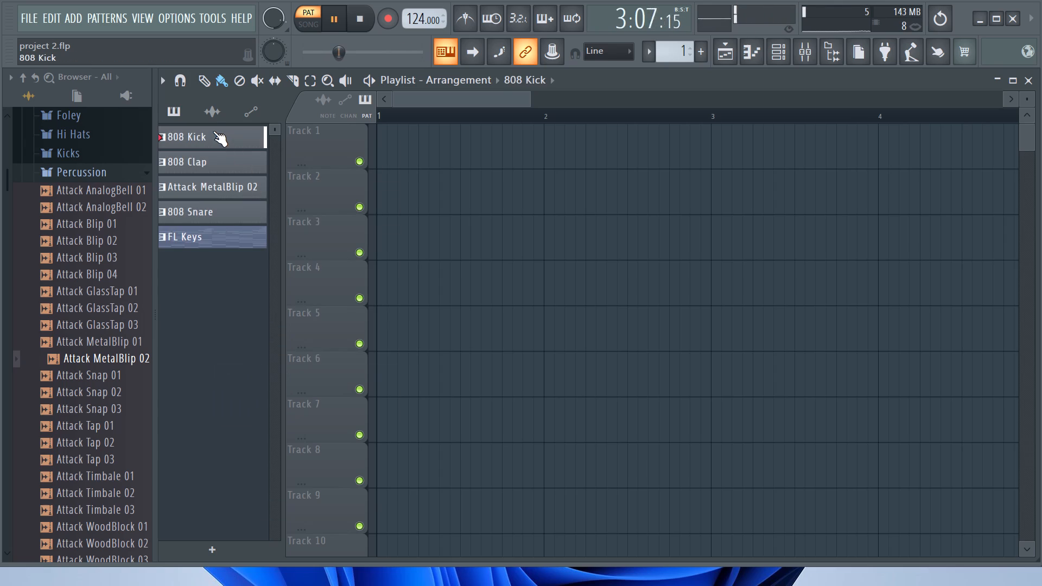
Switch playback to song mode and try to place the 808 Kick pattern at the start of the Playlist.
left_click_drag(205, 134, 384, 121)
left_click_drag(384, 121, 259, 135)
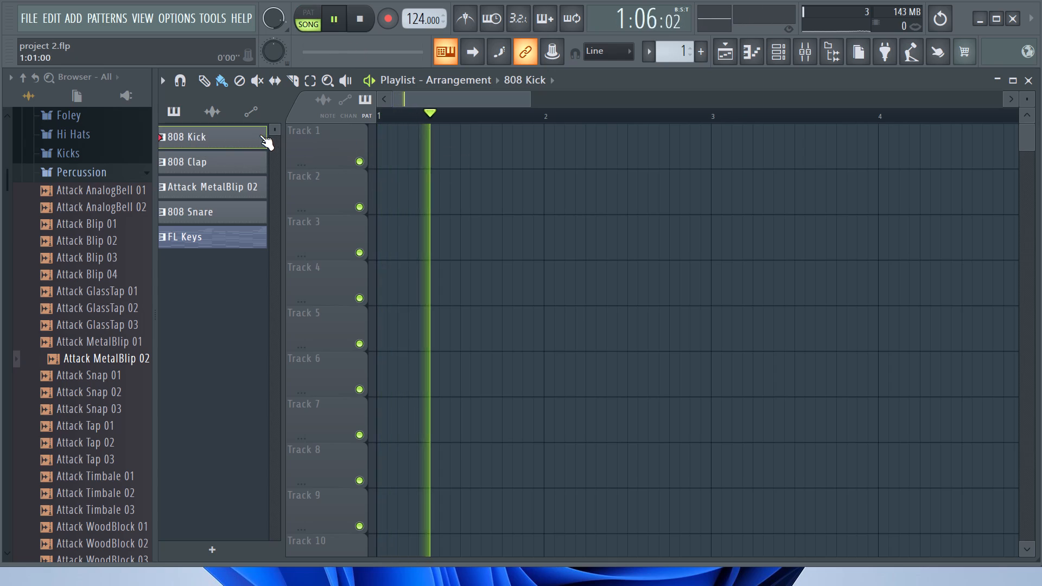
left_click_drag(259, 135, 271, 194)
left_click_drag(271, 194, 239, 198)
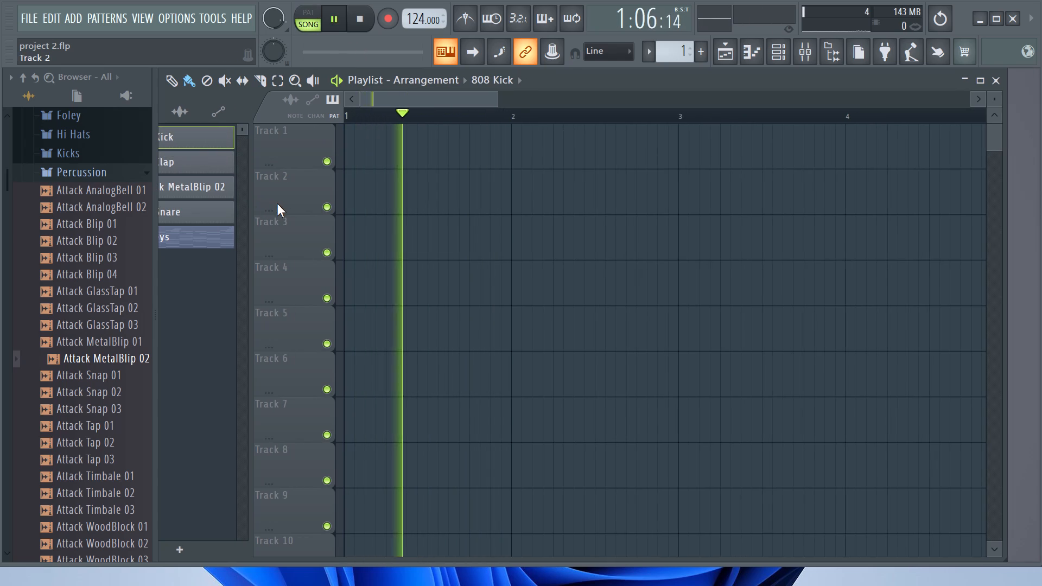
Place the FL Keys pattern on Track 2 and the 808 Snare pattern on Track 3, both starting at bar 1.
left_click_drag(195, 241, 348, 174)
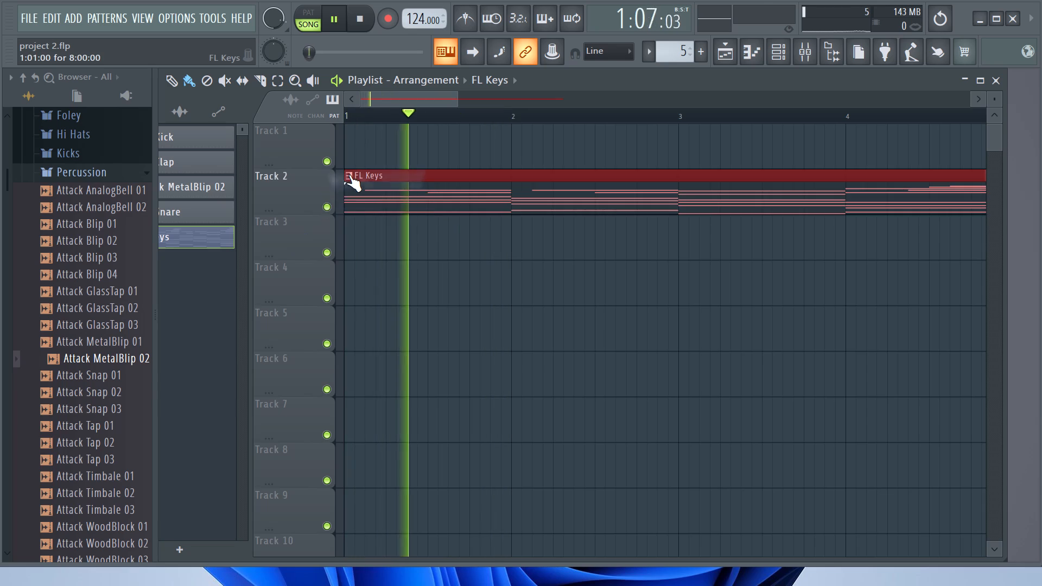
left_click_drag(180, 207, 362, 114)
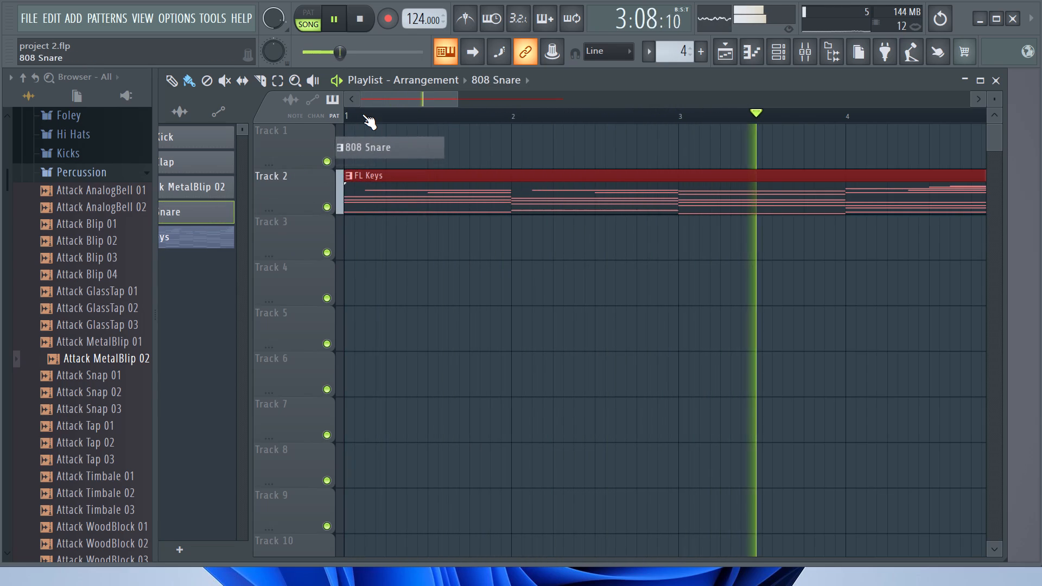
left_click_drag(185, 205, 345, 218)
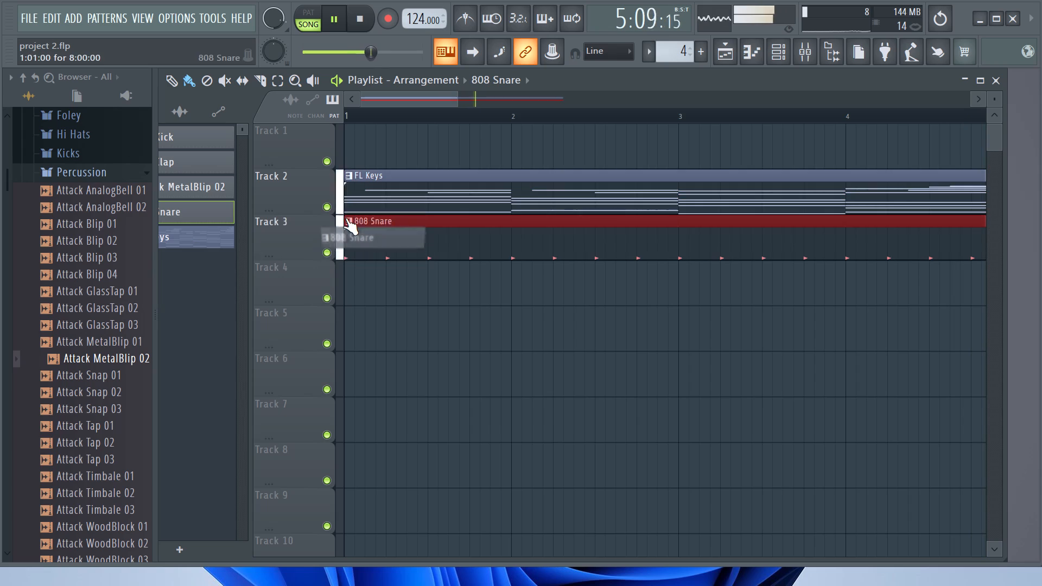
Place the Attack MetalBlip 02 pattern on Track 4 of the Playlist, starting at bar 1.
left_click_drag(178, 189, 270, 163)
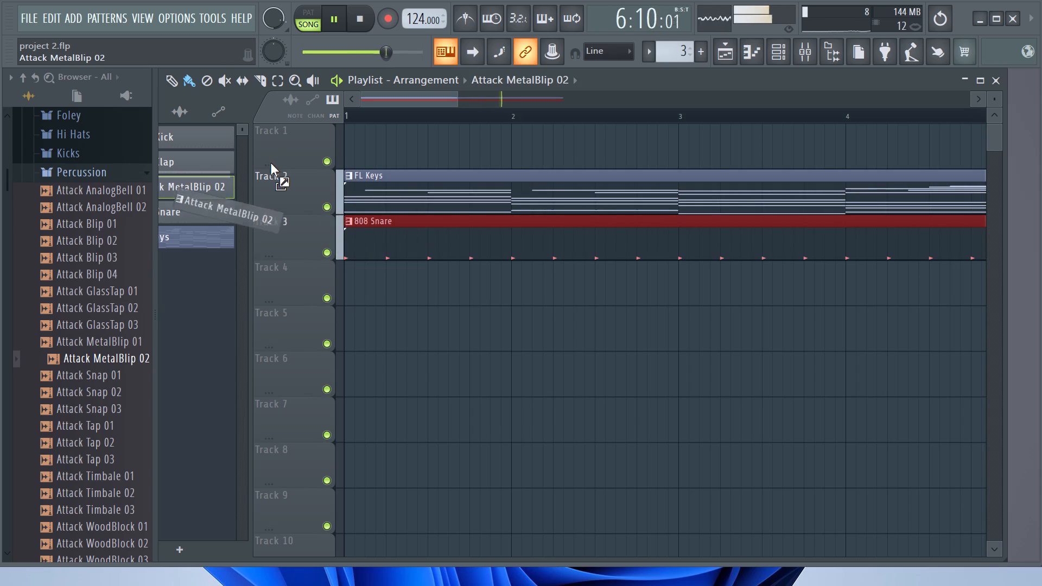
left_click_drag(270, 163, 359, 273)
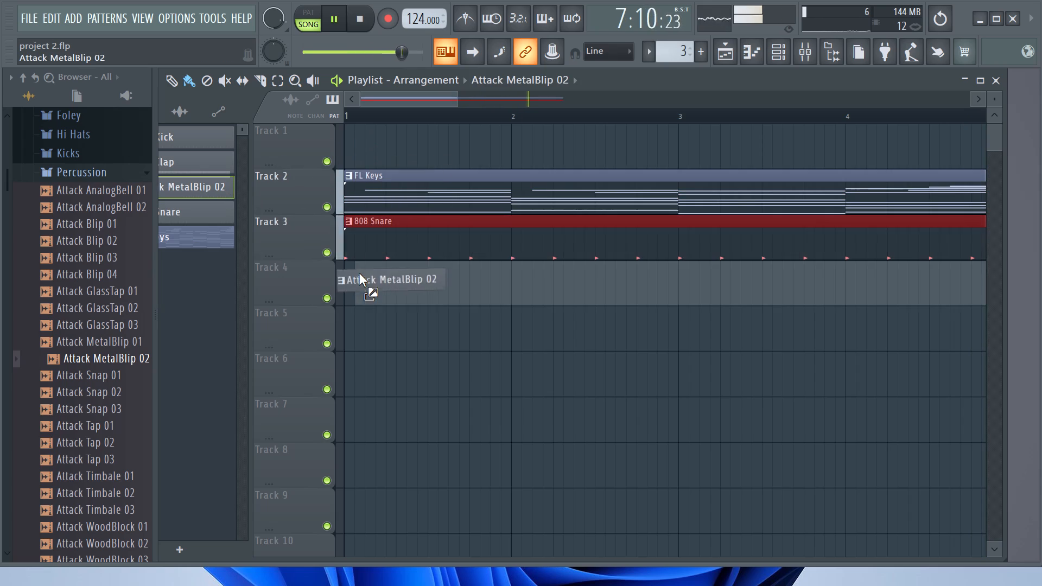
left_click_drag(359, 273, 357, 278)
left_click_drag(389, 288, 347, 278)
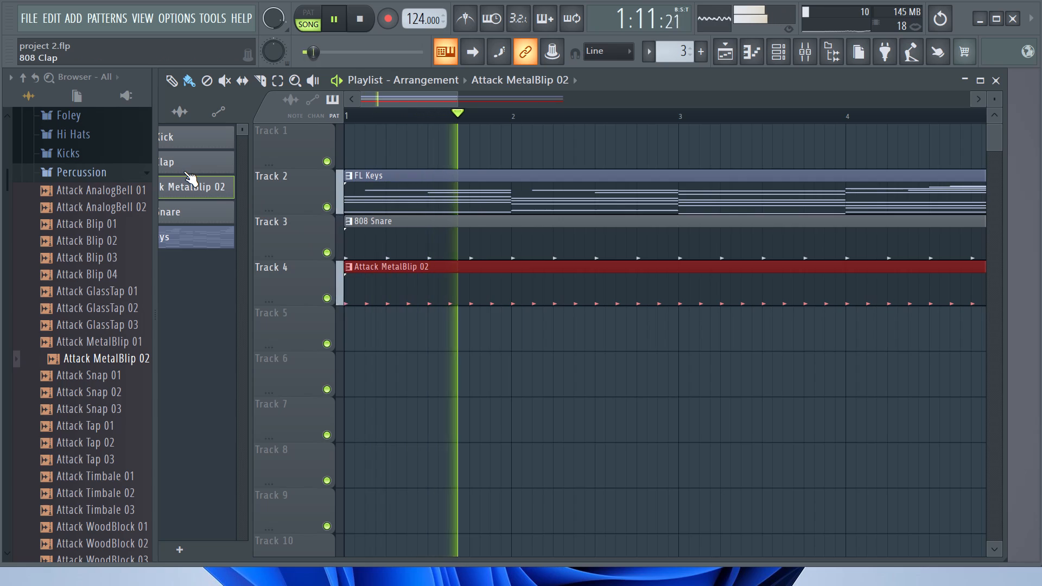
Place the 808 Clap pattern on Track 5 and the 808 Kick pattern on Track 6, aligning both clips to bar 1.
left_click_drag(182, 163, 186, 167)
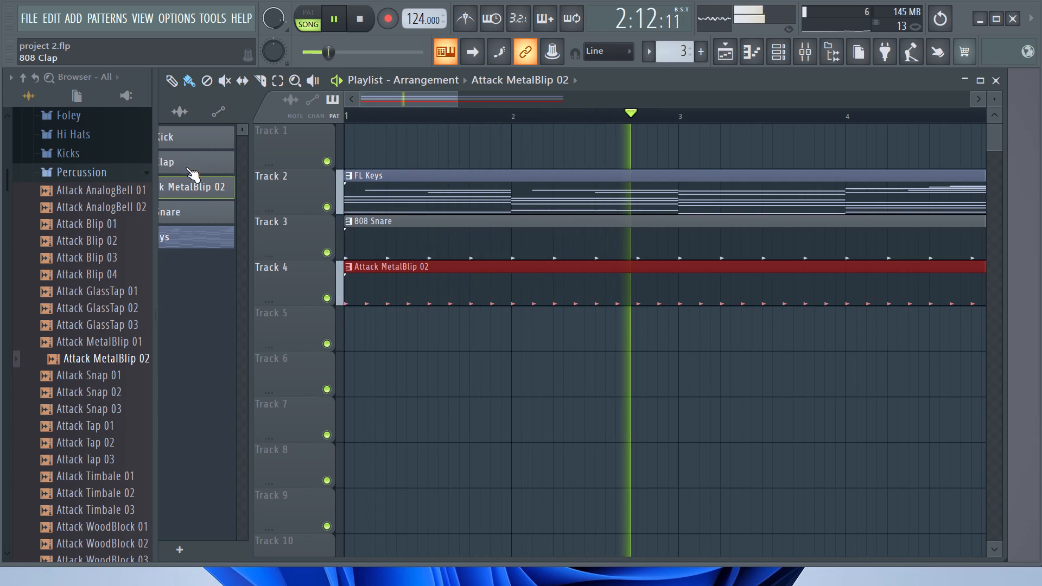
left_click_drag(186, 167, 357, 333)
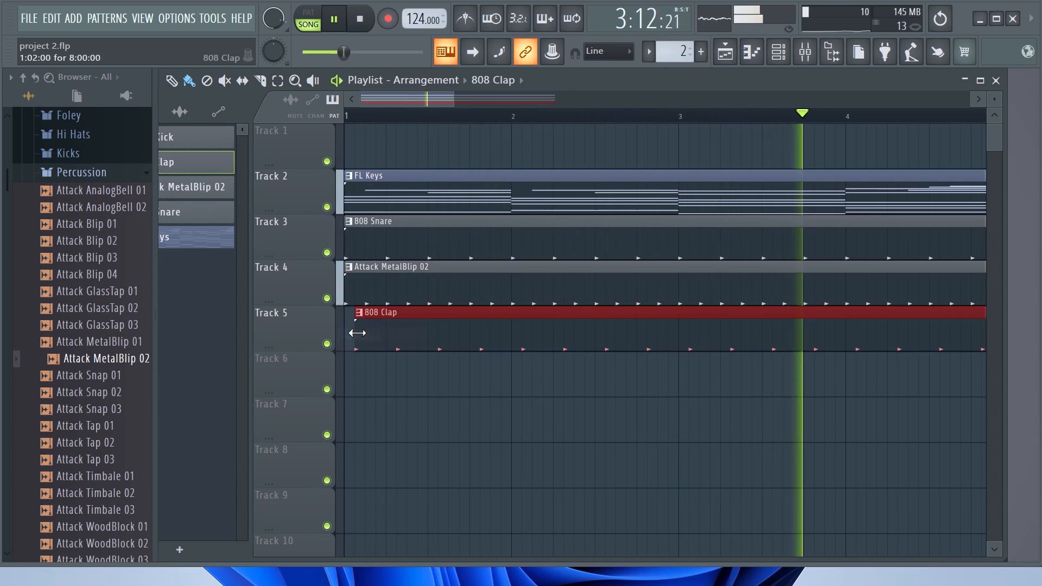
left_click_drag(199, 136, 353, 361)
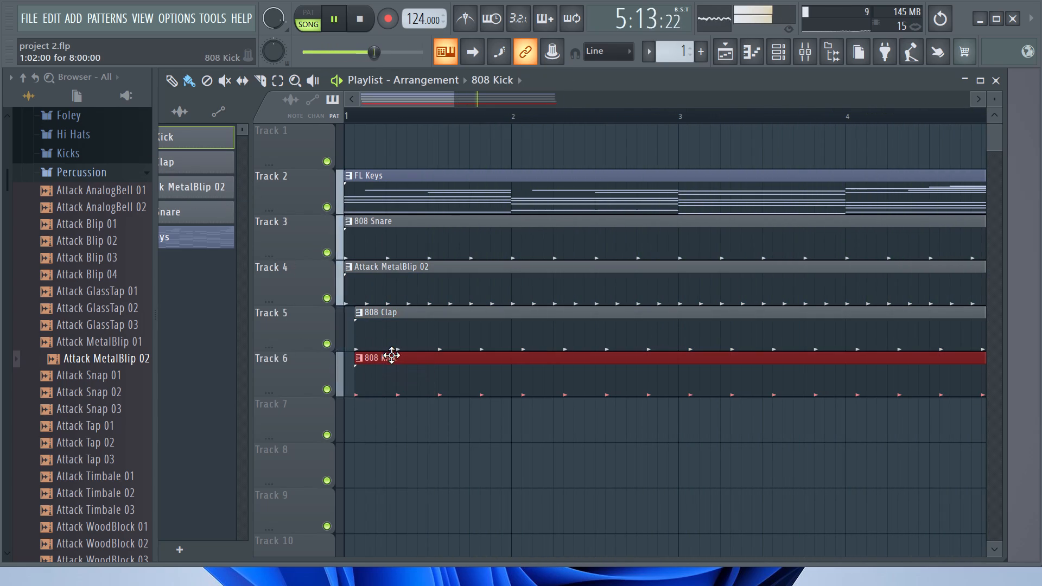
left_click_drag(384, 370, 334, 341)
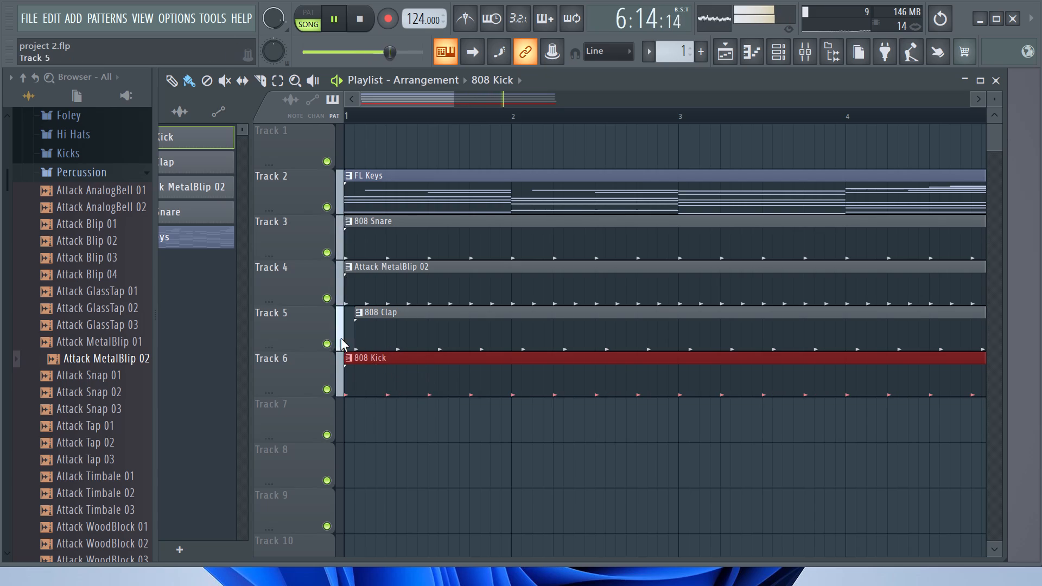
left_click_drag(372, 332, 334, 315)
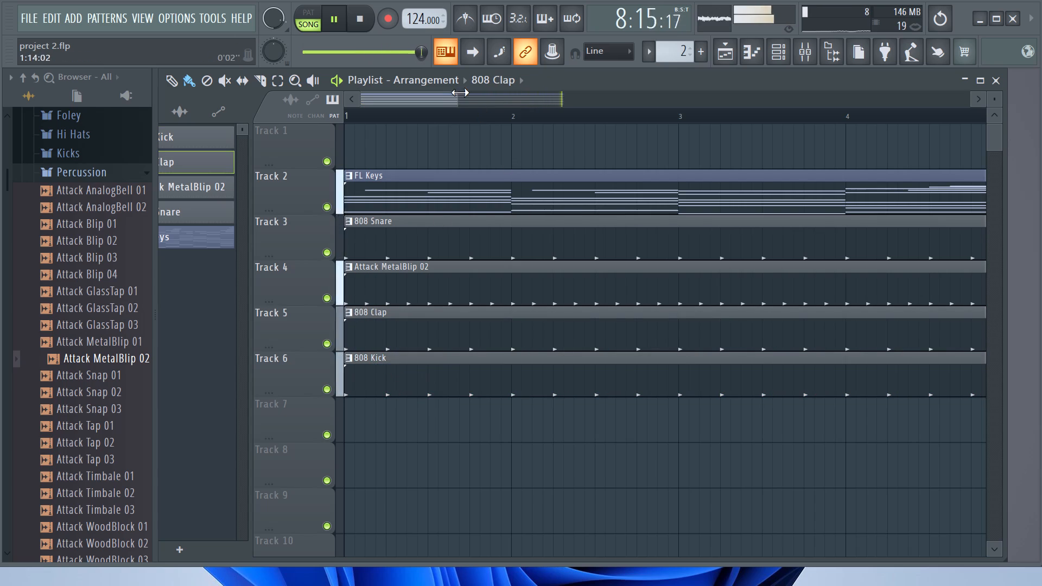
Zoom the Playlist horizontally to view the full length of the clips up to bar 9.
left_click_drag(456, 98, 652, 91)
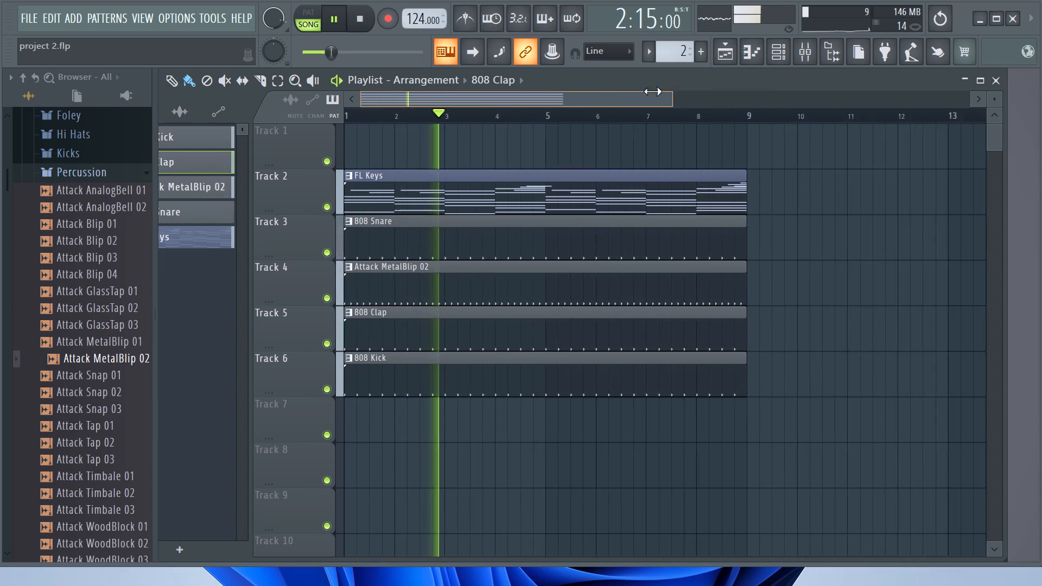
left_click_drag(652, 91, 569, 138)
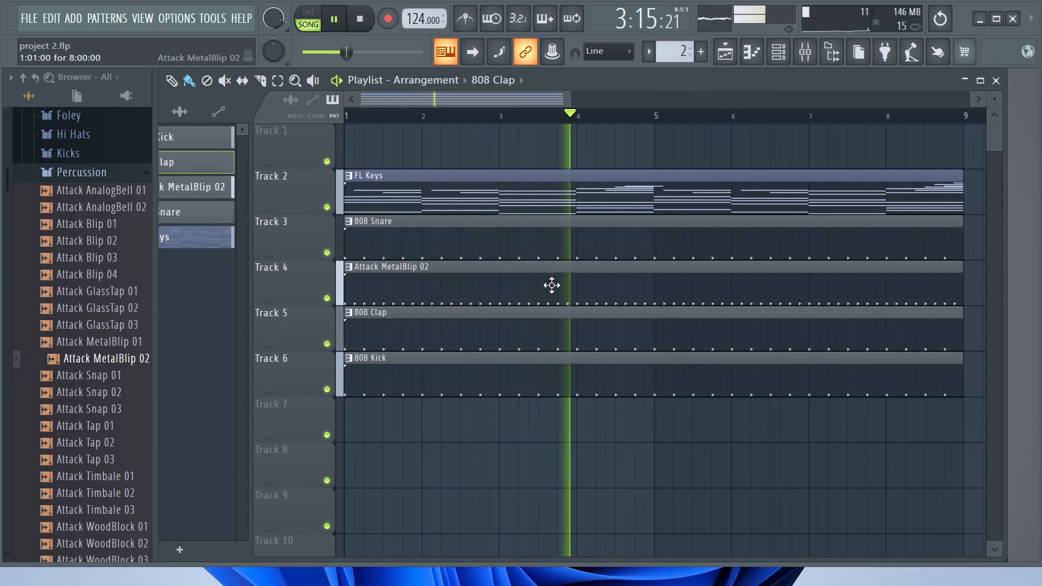
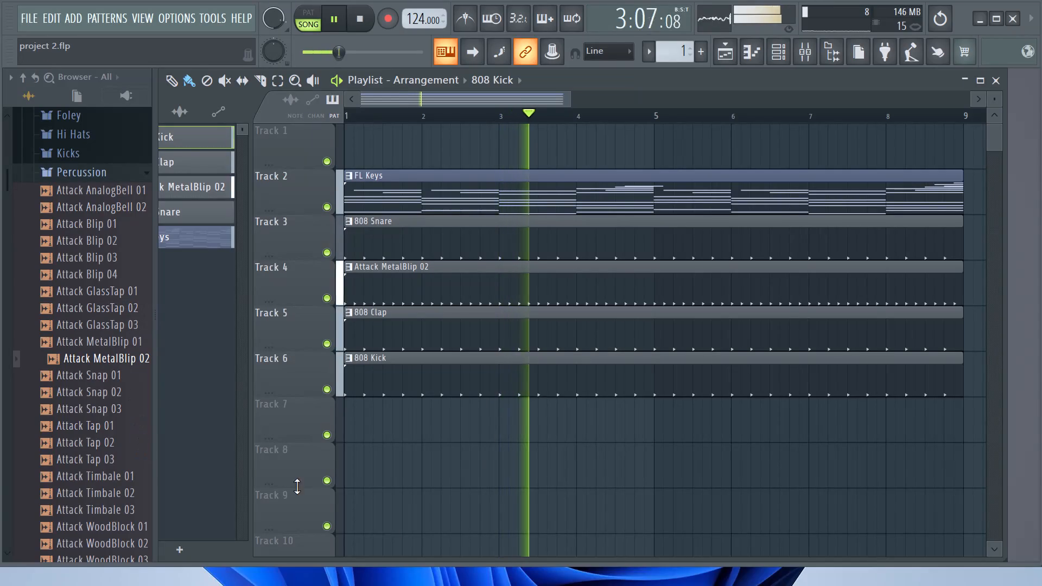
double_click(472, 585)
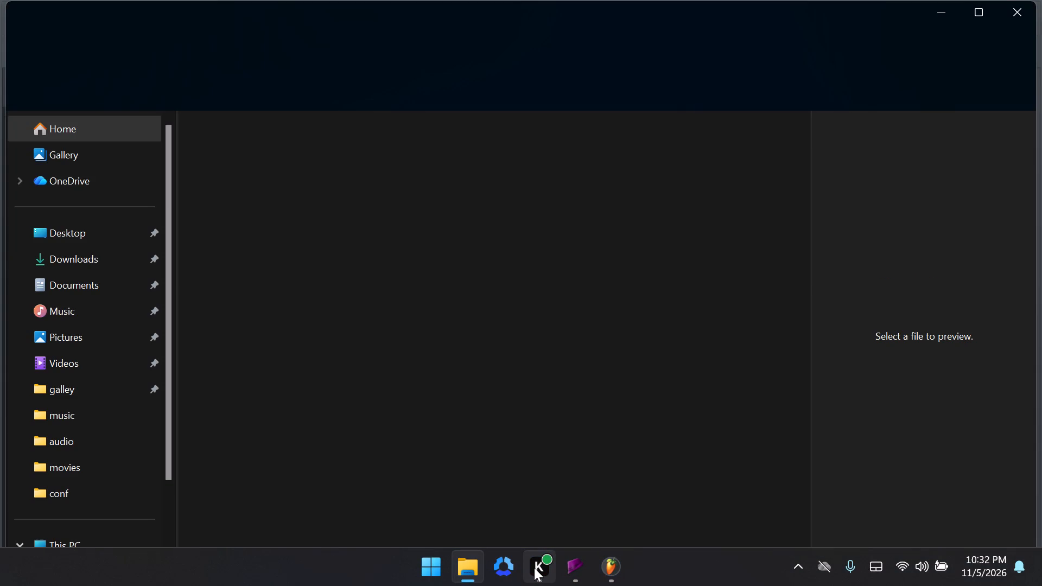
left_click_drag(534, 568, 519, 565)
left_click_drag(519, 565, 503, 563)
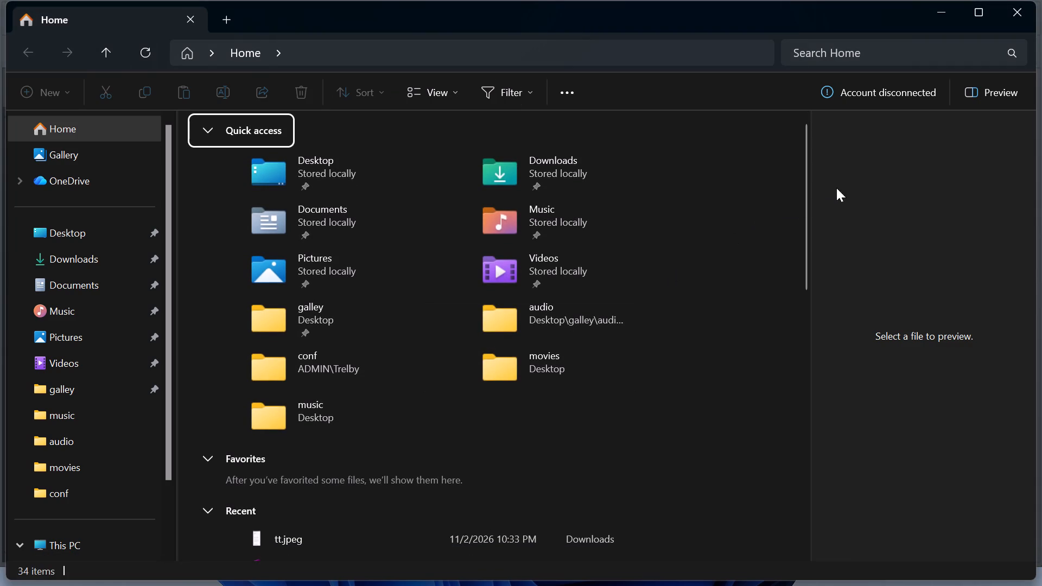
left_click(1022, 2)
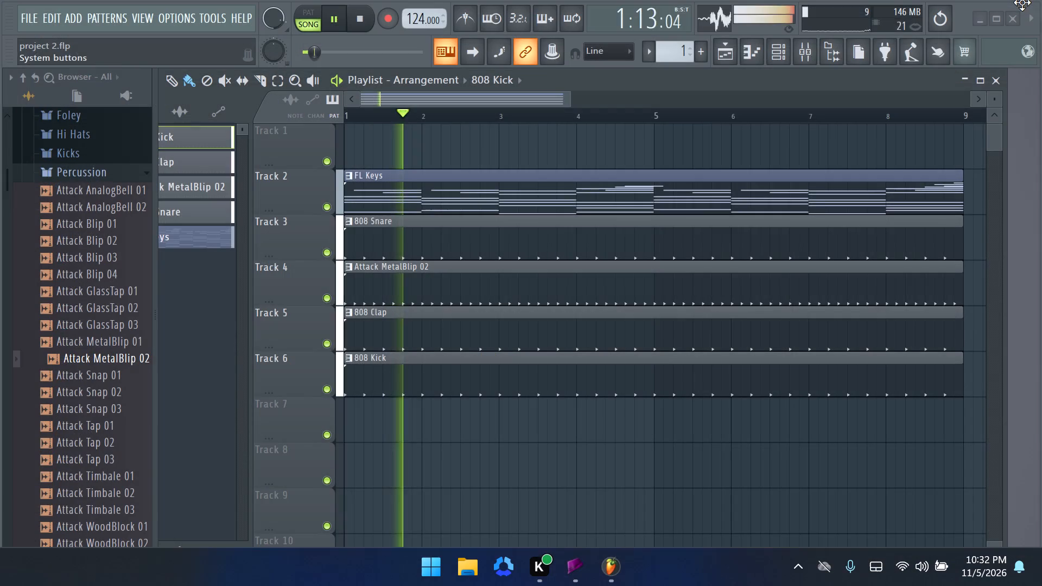
Open the 808 Kick pattern in the Piano roll.
triple_click(542, 475)
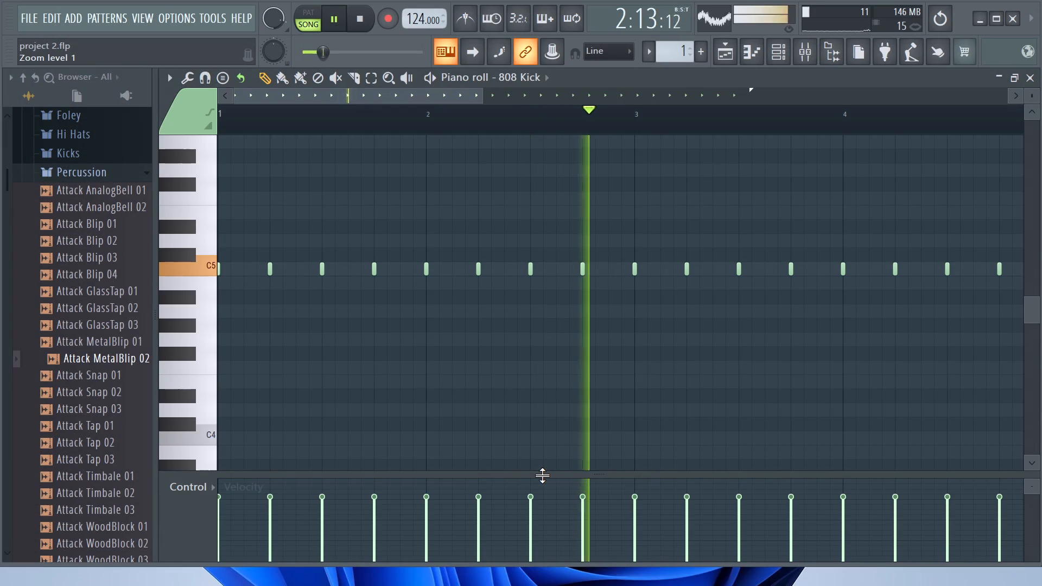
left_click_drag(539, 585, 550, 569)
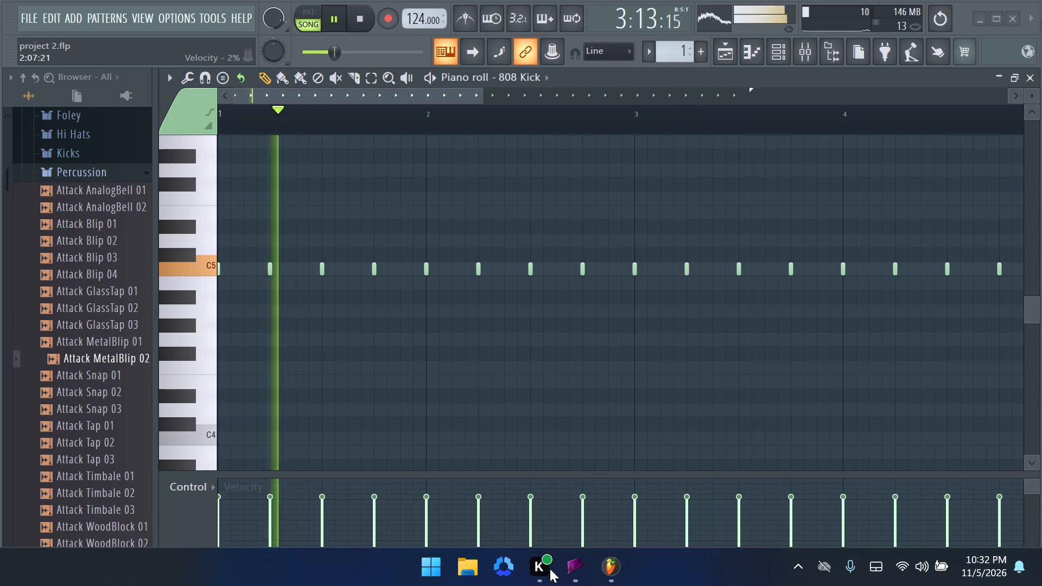
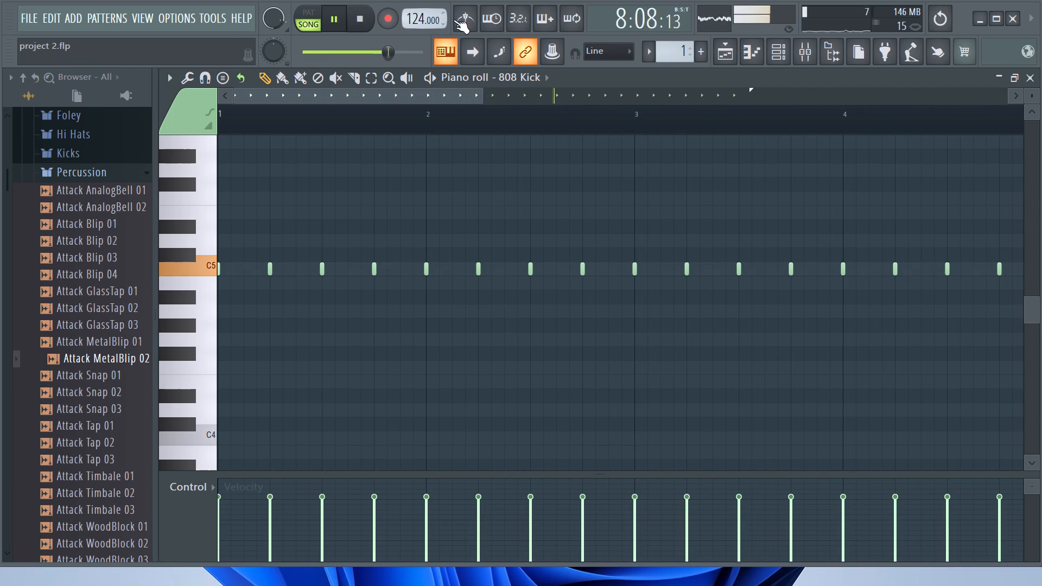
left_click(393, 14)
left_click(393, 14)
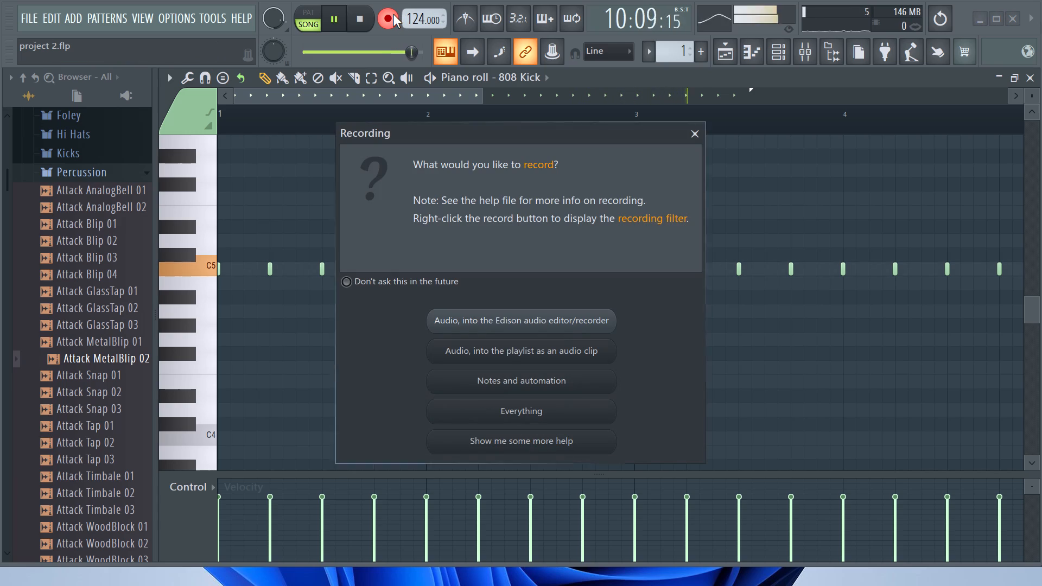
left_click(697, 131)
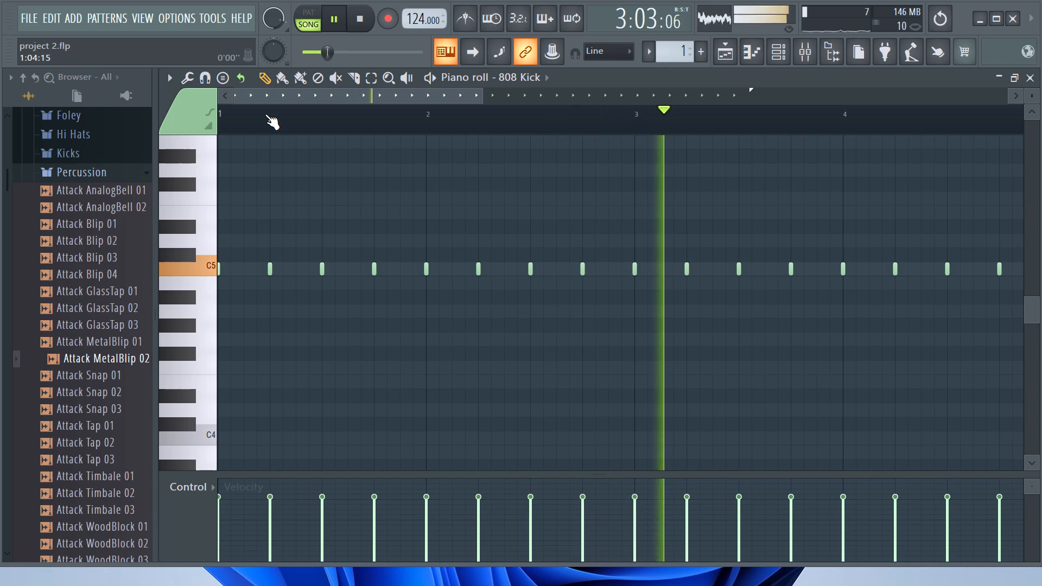
Lower the project's main volume to about 35%.
left_click(274, 15)
left_click_drag(274, 15, 239, 109)
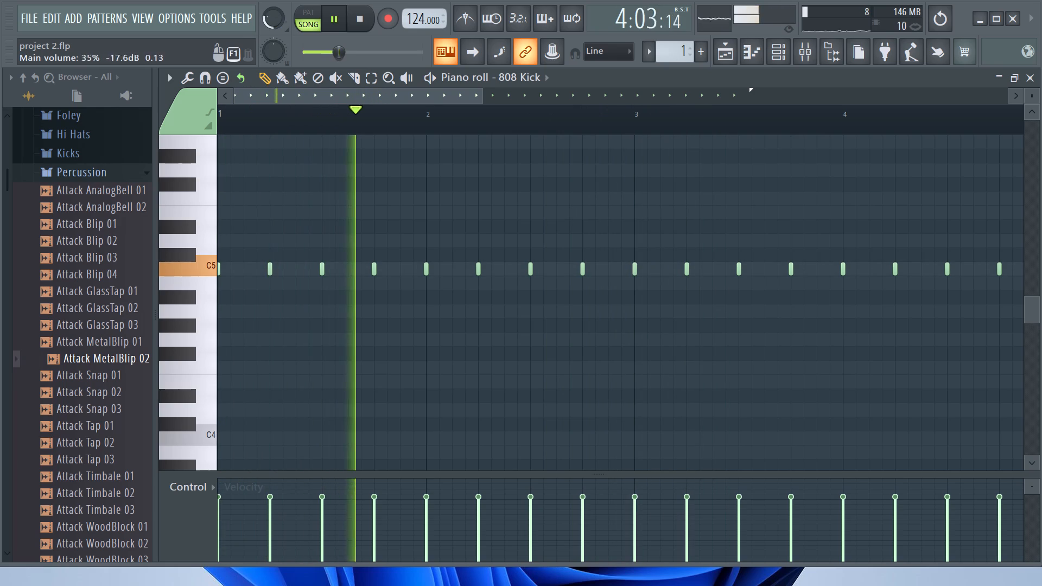
Move the song's playback position back to the beginning of bar 1.
left_click_drag(239, 109, 234, 149)
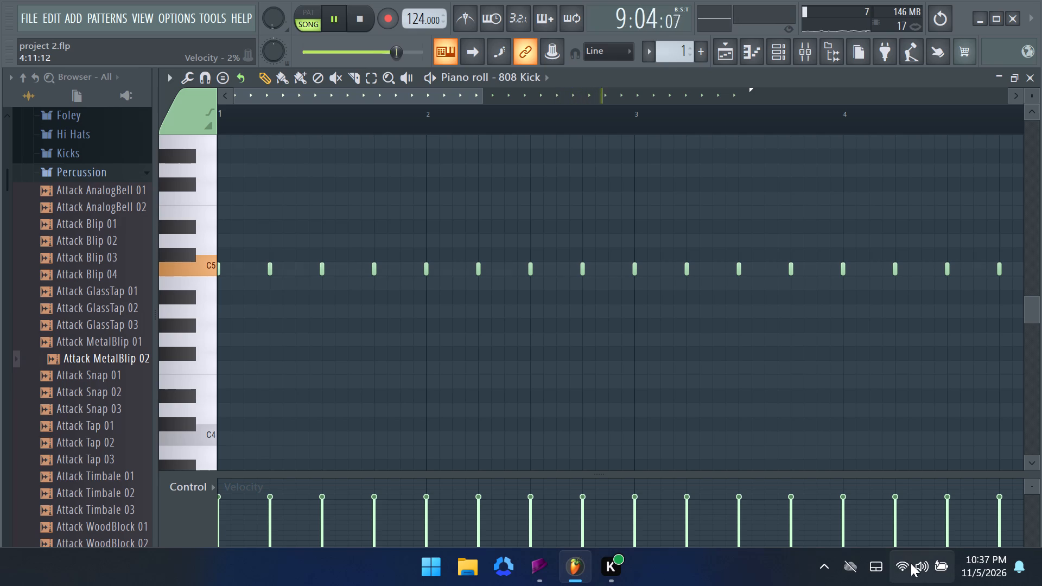
Turn off Bluetooth in the Windows quick settings and return to the 808 Kick Piano roll.
left_click(923, 573)
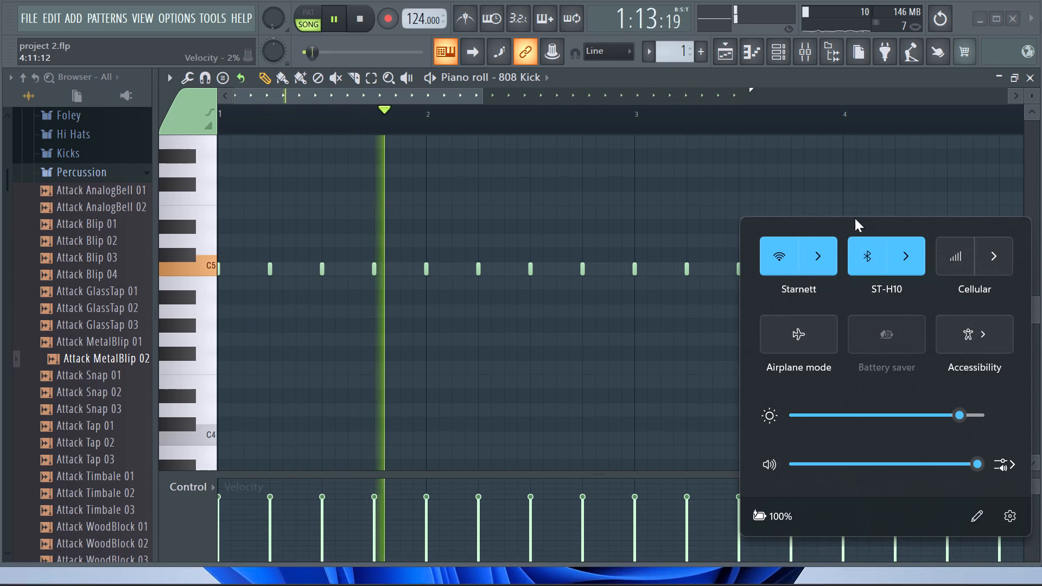
left_click(863, 252)
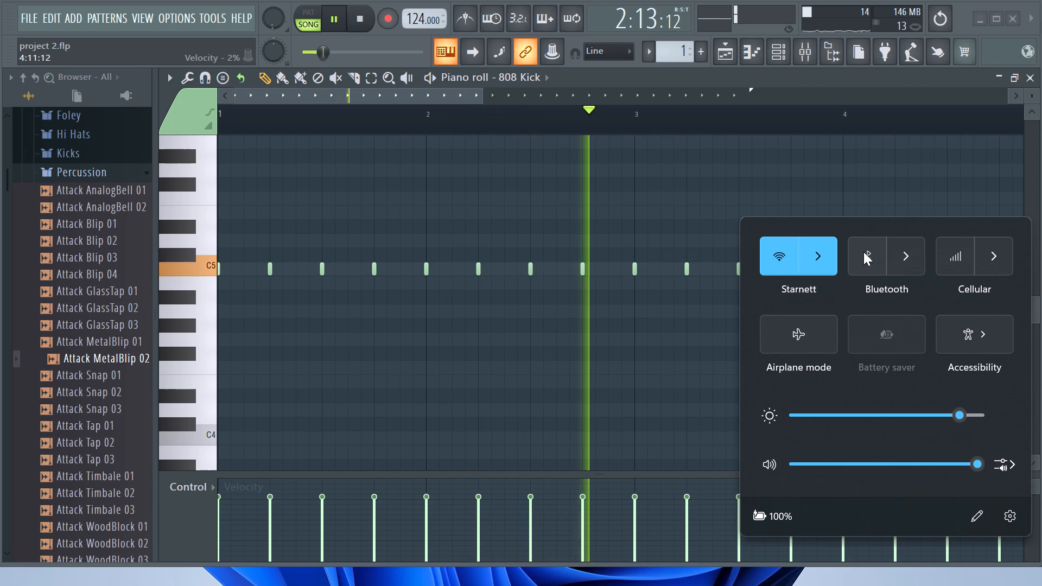
left_click(647, 168)
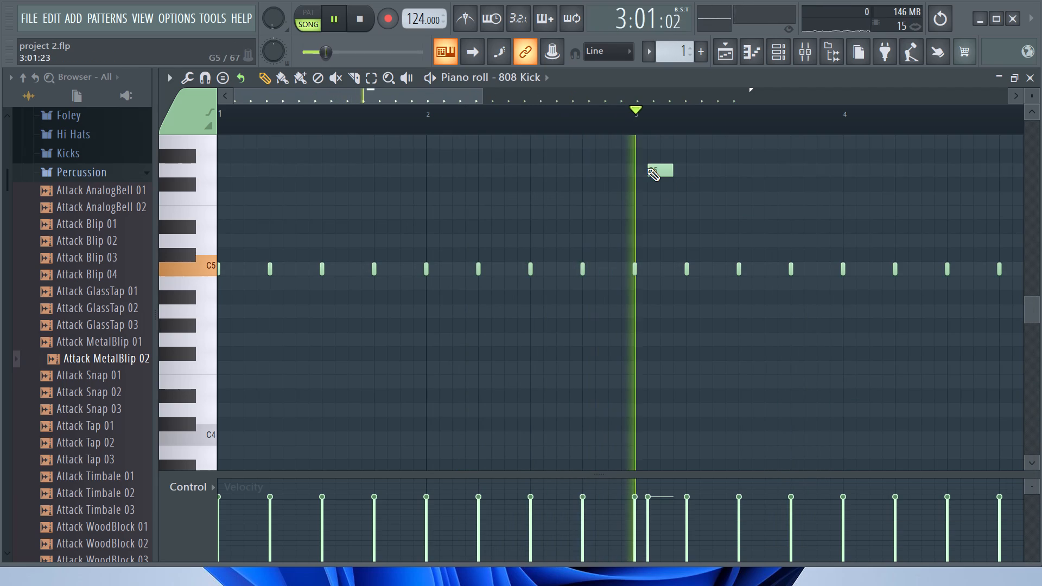
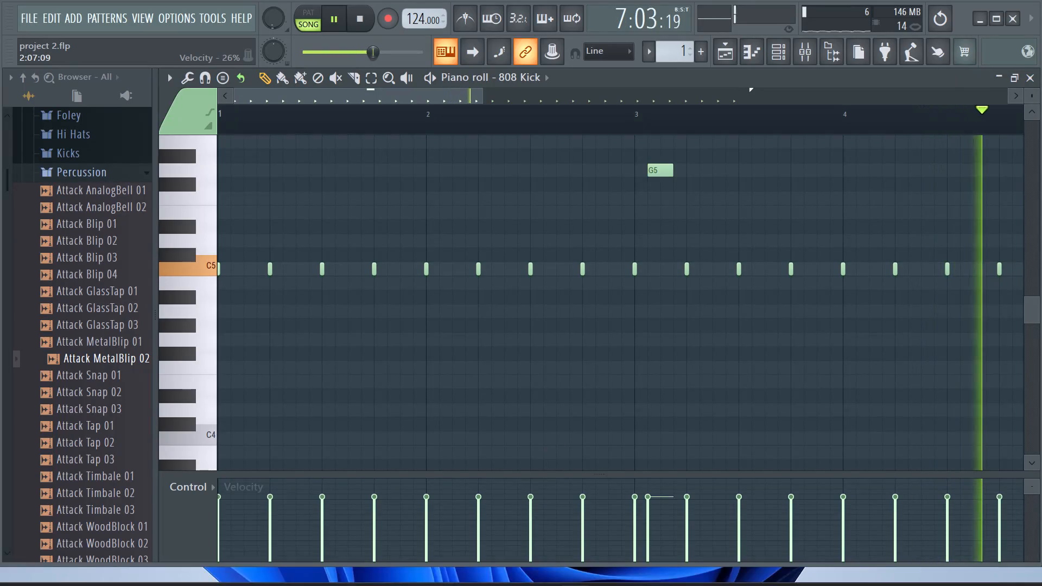
Reorder the taskbar so the blue hexagonal app icon sits before the K app icon.
left_click_drag(490, 585, 622, 585)
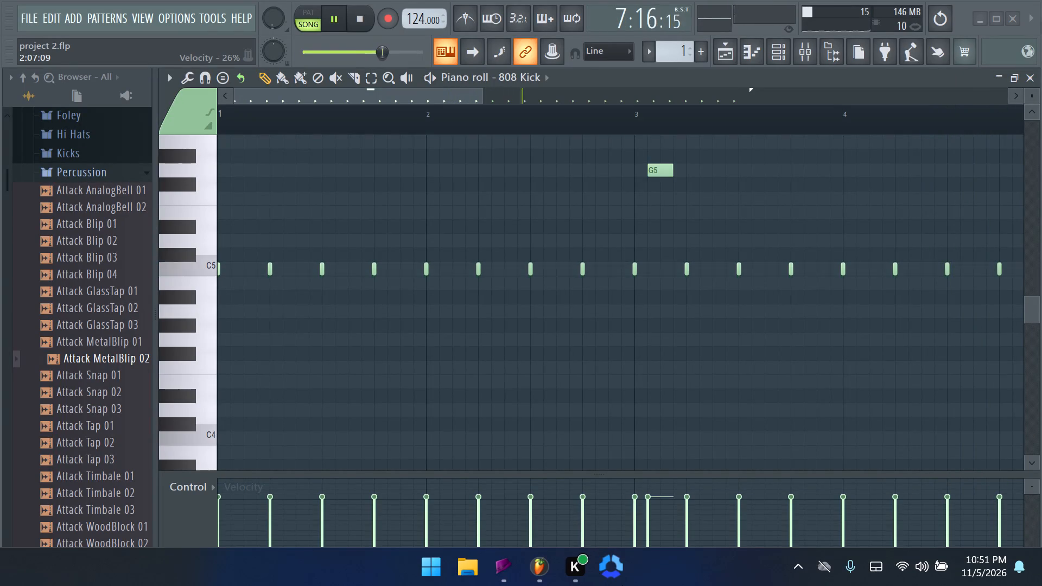
left_click_drag(622, 585, 574, 583)
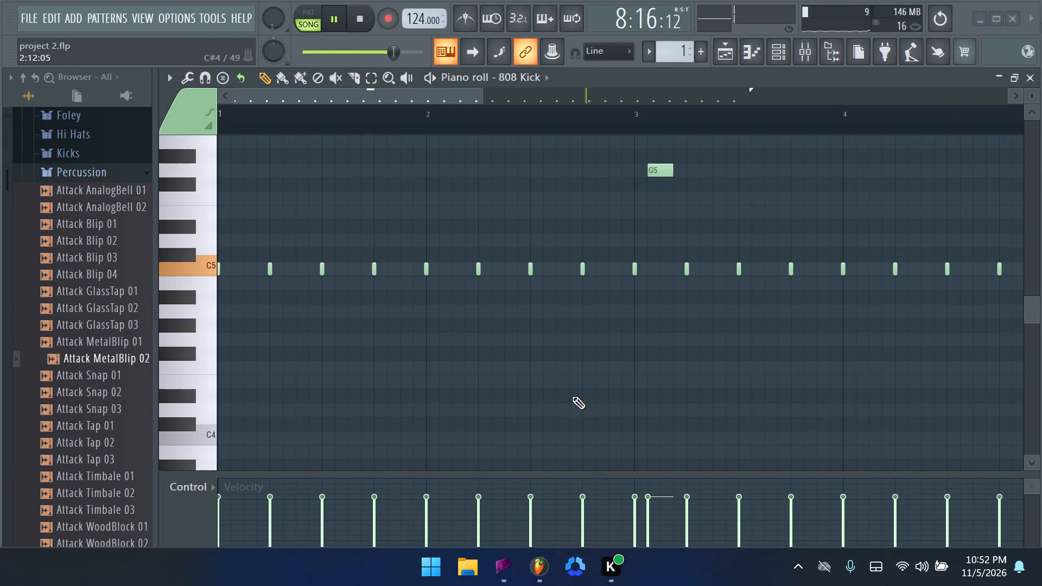
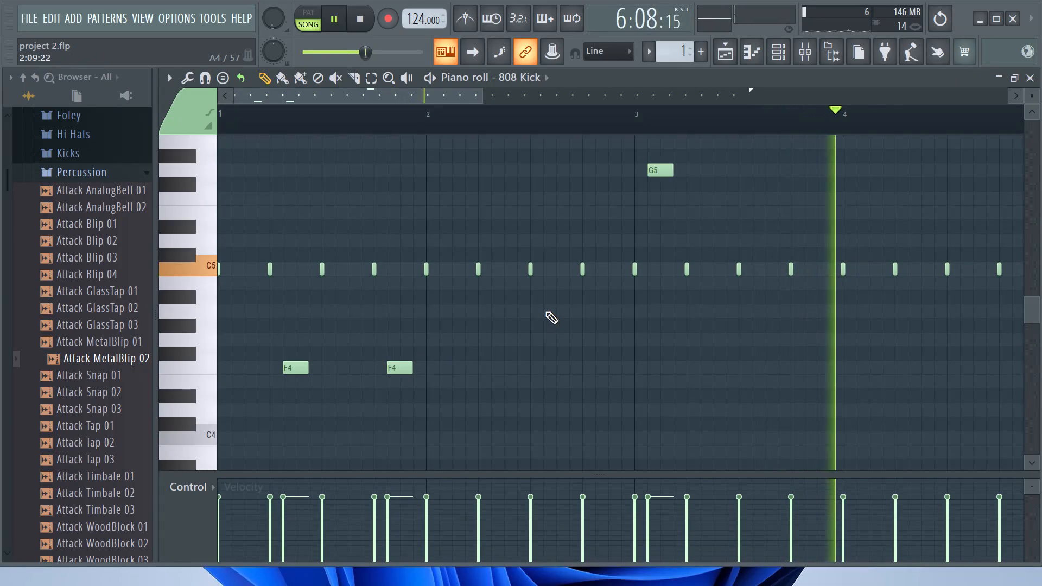
Add four 808 Kick notes in the Piano roll: A4 in bars 2 and 3, F4 late in bar 3, and D4 starting bar 4.
left_click(549, 307)
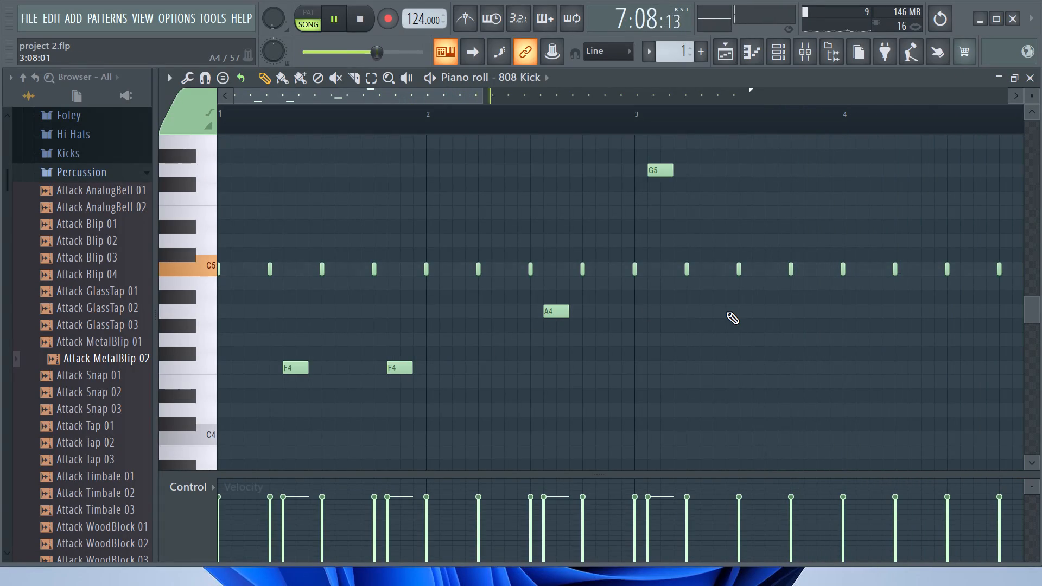
left_click(702, 309)
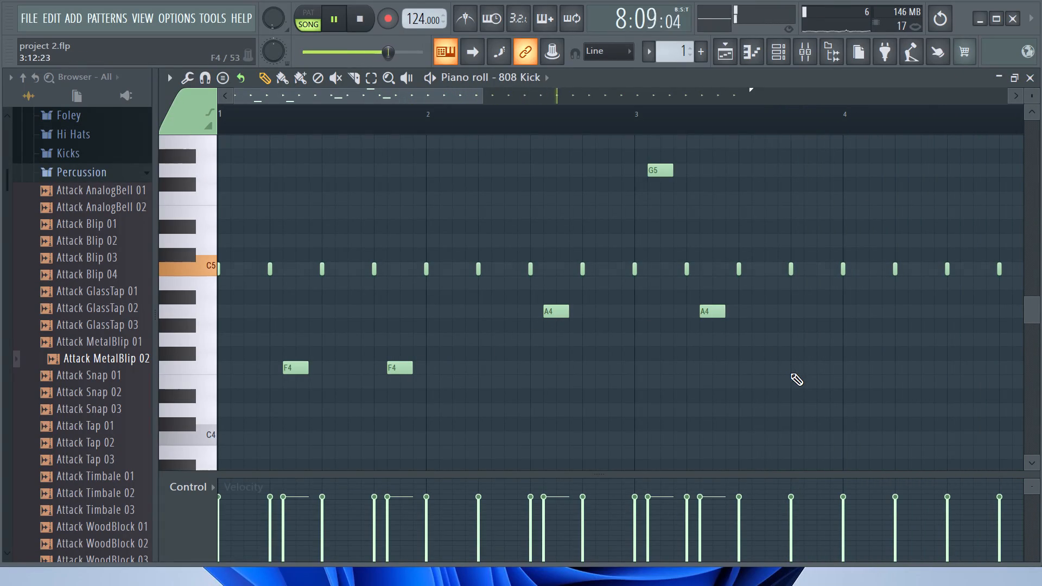
left_click(790, 373)
left_click(846, 409)
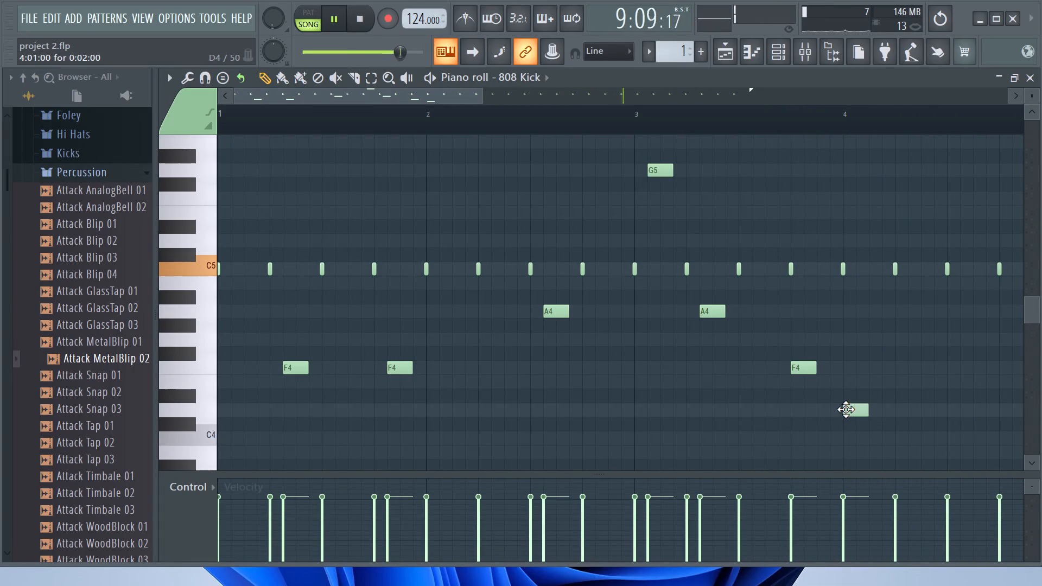
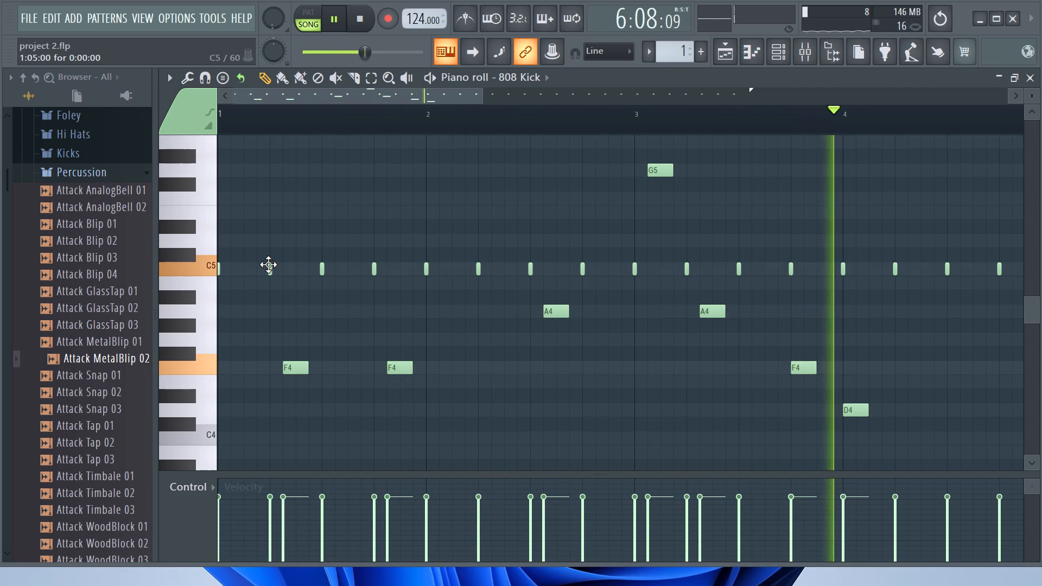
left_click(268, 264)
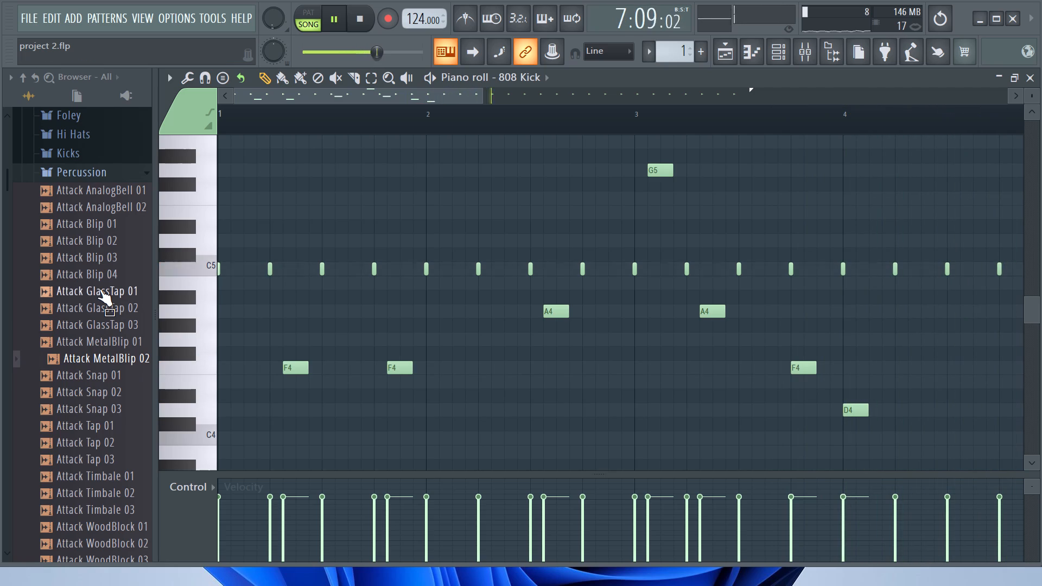
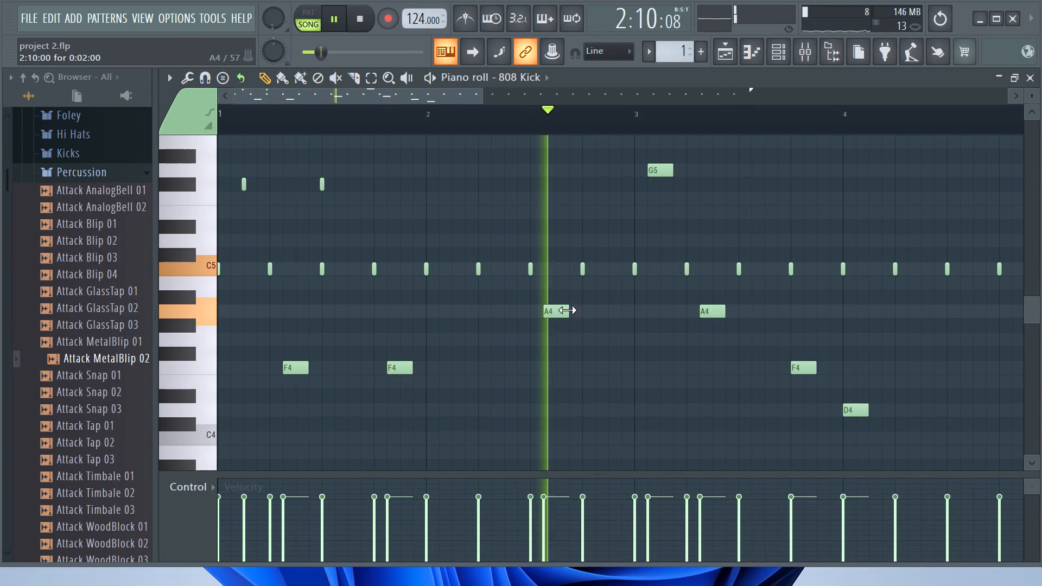
Move the A4 note in the middle of bar 2 back to the start of bar 2.
left_click_drag(564, 308, 538, 305)
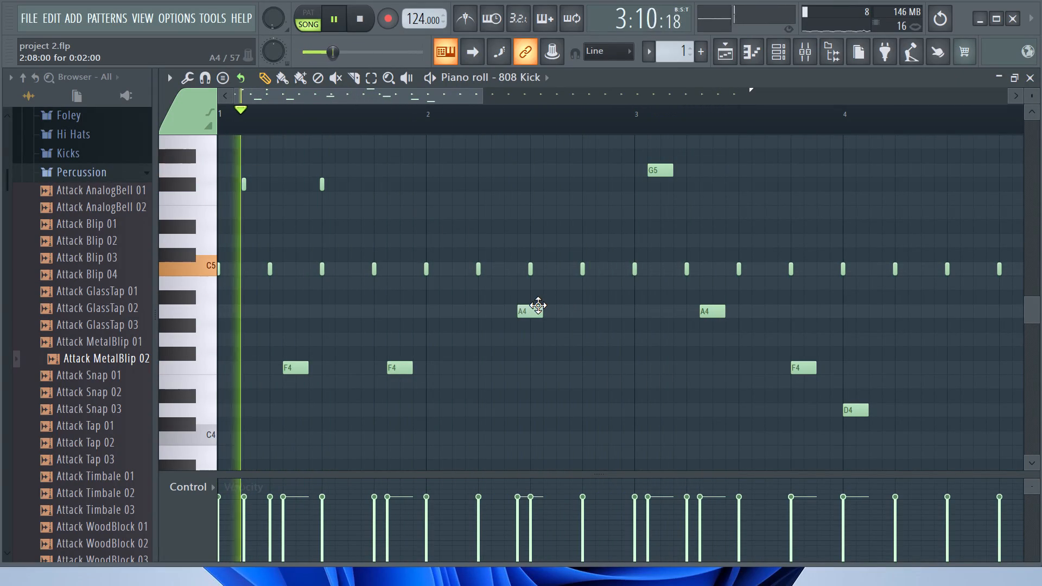
left_click_drag(538, 305, 448, 309)
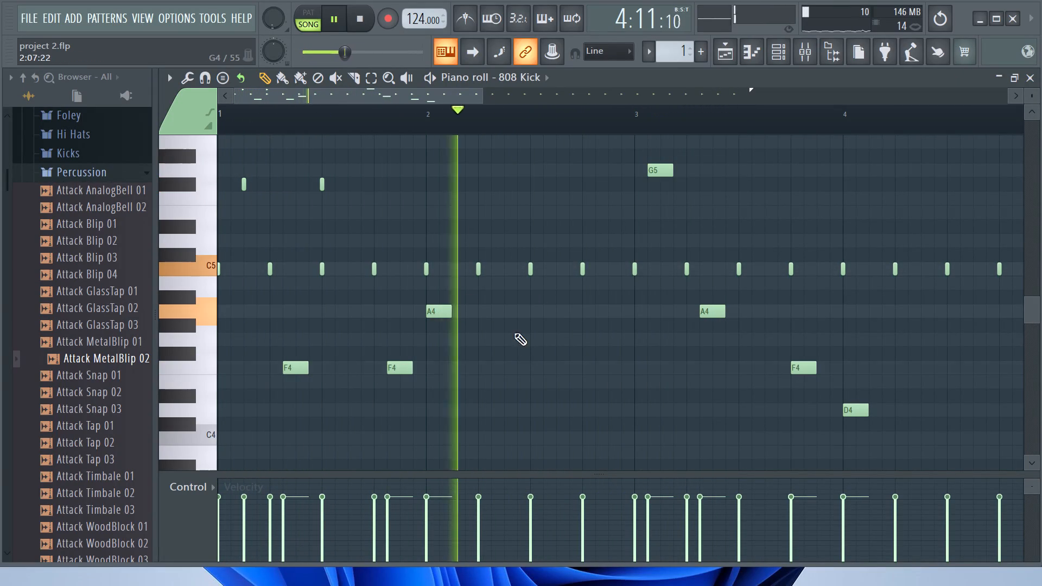
Add a descending run of G4, E4, D4 and C4 notes from bar 2 through the middle of bar 3.
left_click(504, 336)
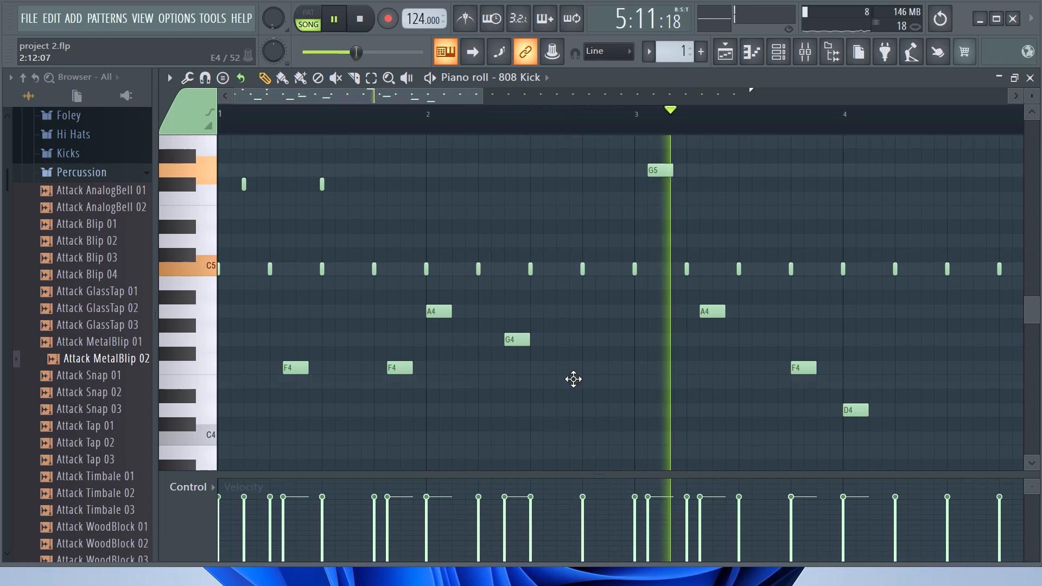
left_click(573, 379)
left_click(672, 407)
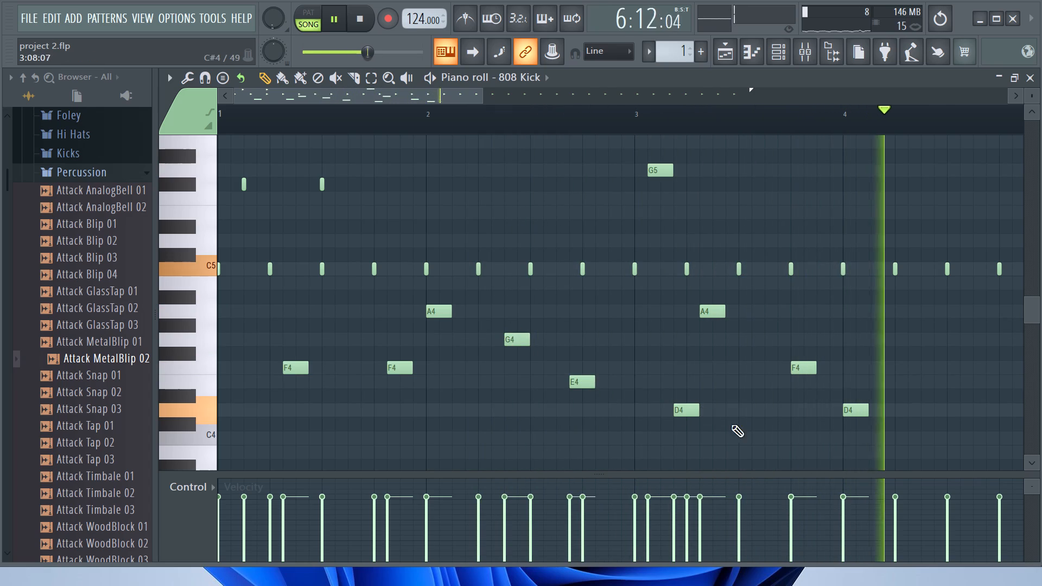
left_click(745, 444)
Add notes E5 in bar 3, two F#5 and one C#5 in bar 2, and F5, D#5 and D#4 in bar 1.
left_click(744, 215)
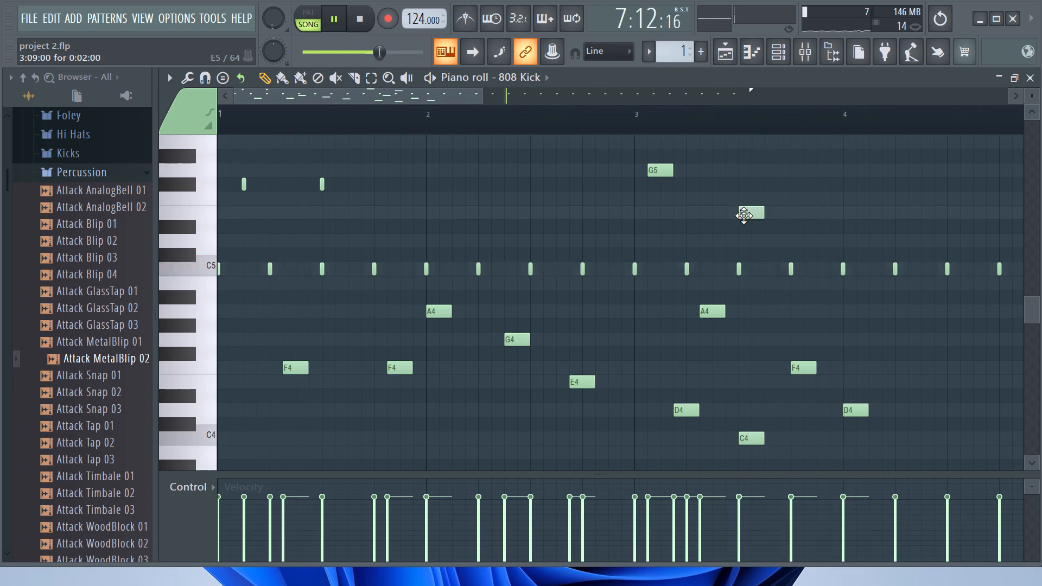
left_click(542, 190)
left_click(451, 185)
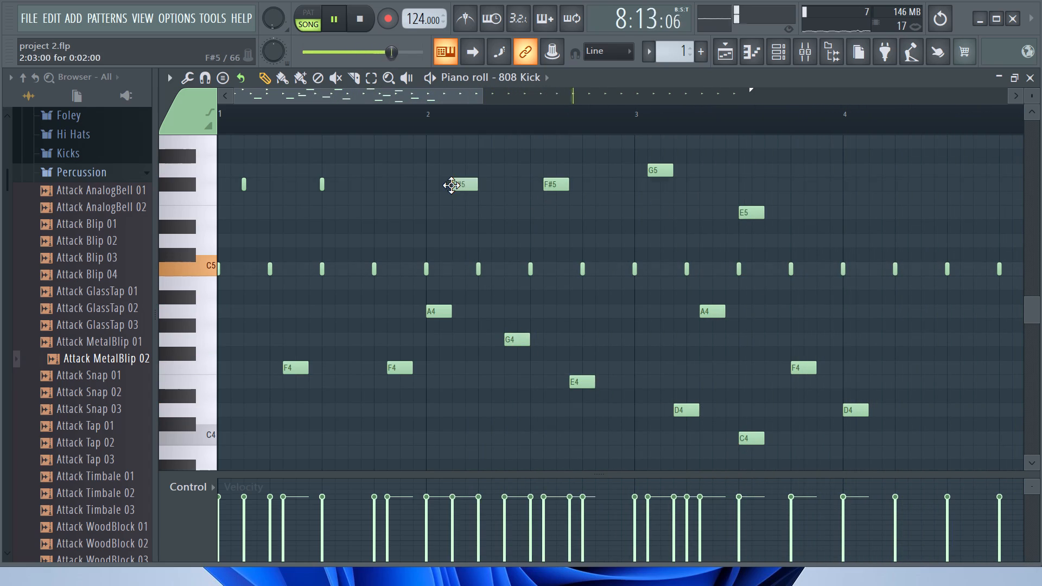
left_click(395, 195)
left_click(339, 229)
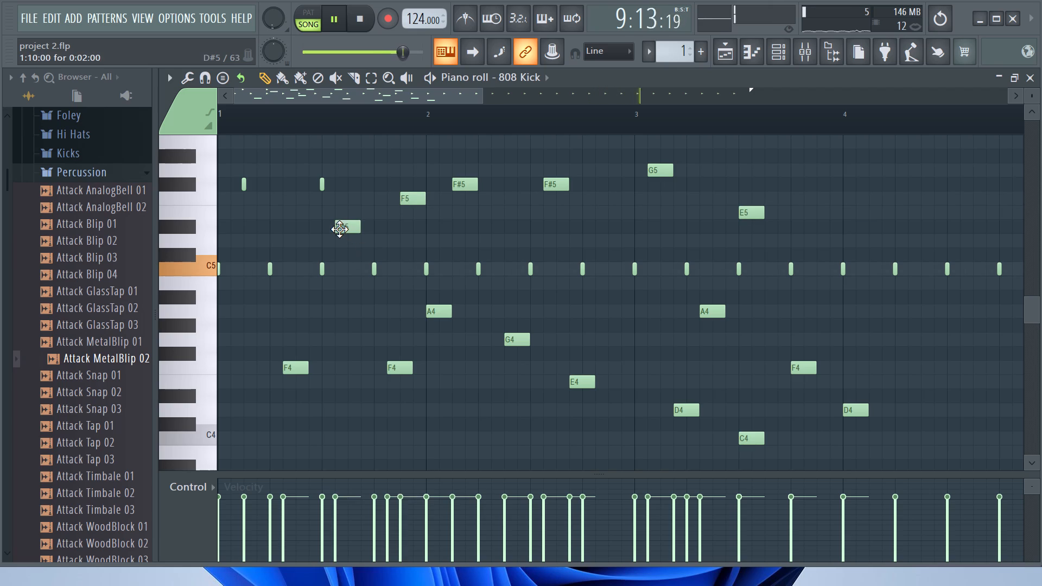
left_click(520, 251)
left_click(332, 398)
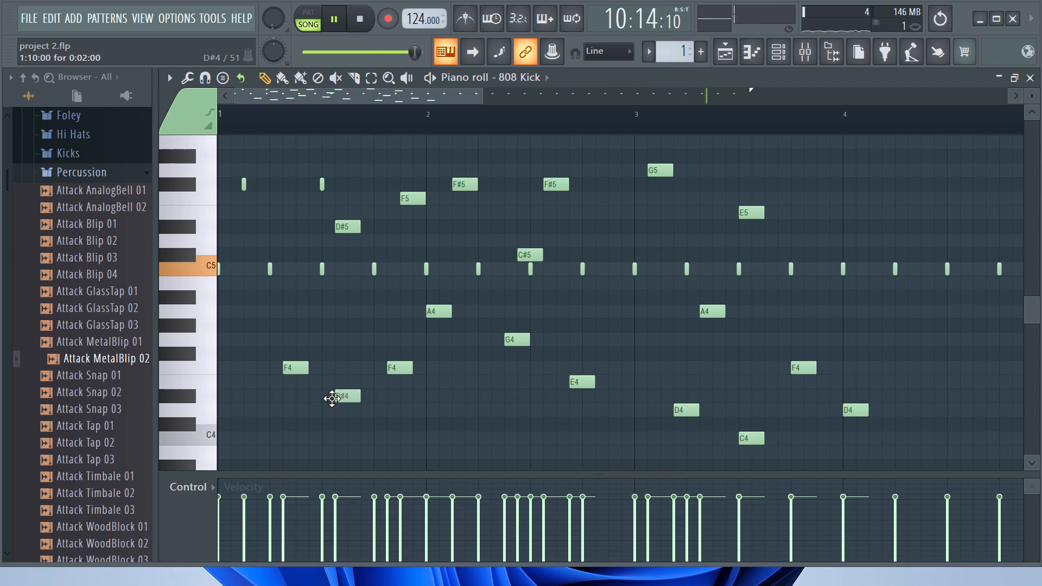